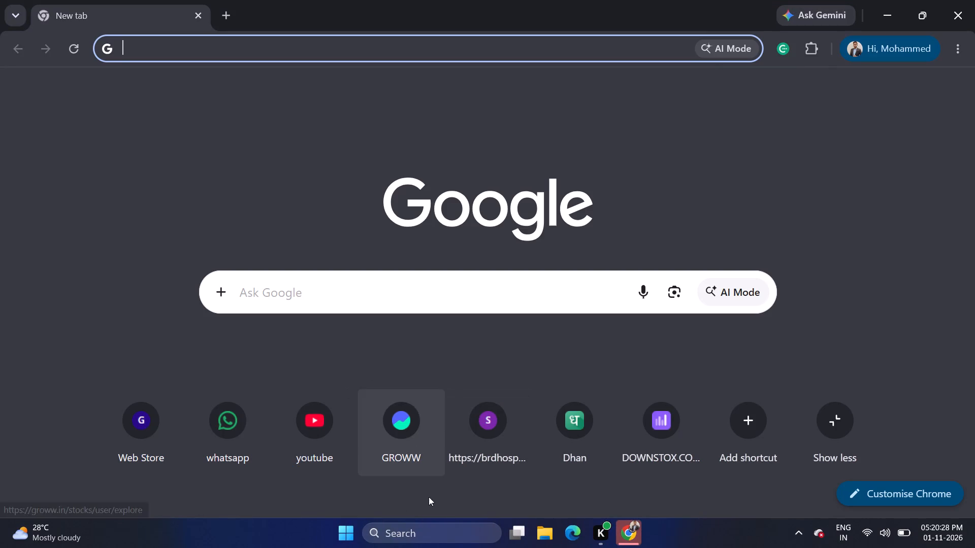
Search the computer for "trad" and launch the TradingView app.
{"action": "left_click", "coordinate": [429, 537]}
{"action": "type", "text": "trad"}
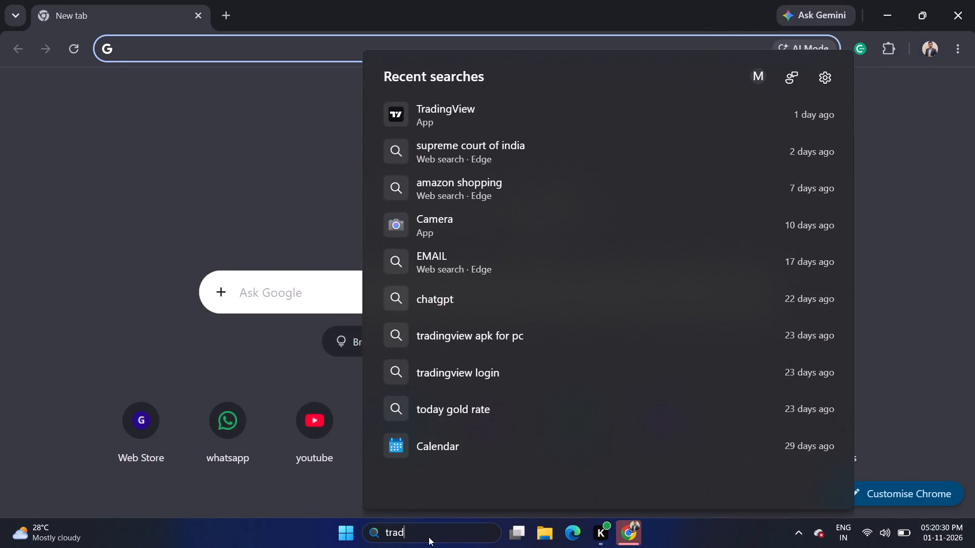
{"action": "key", "text": "Return"}
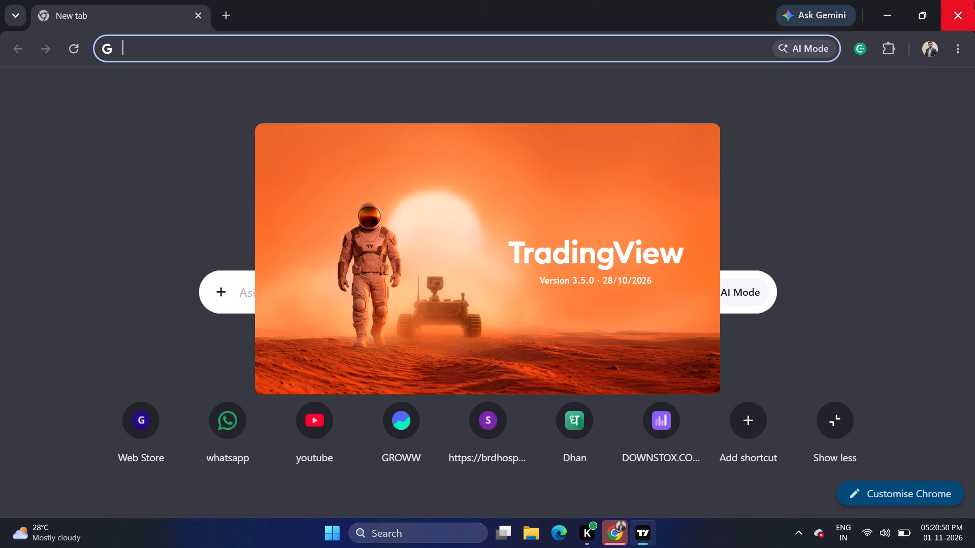
Close the Chrome window behind the TradingView loading screen.
{"action": "left_click", "coordinate": [955, 17]}
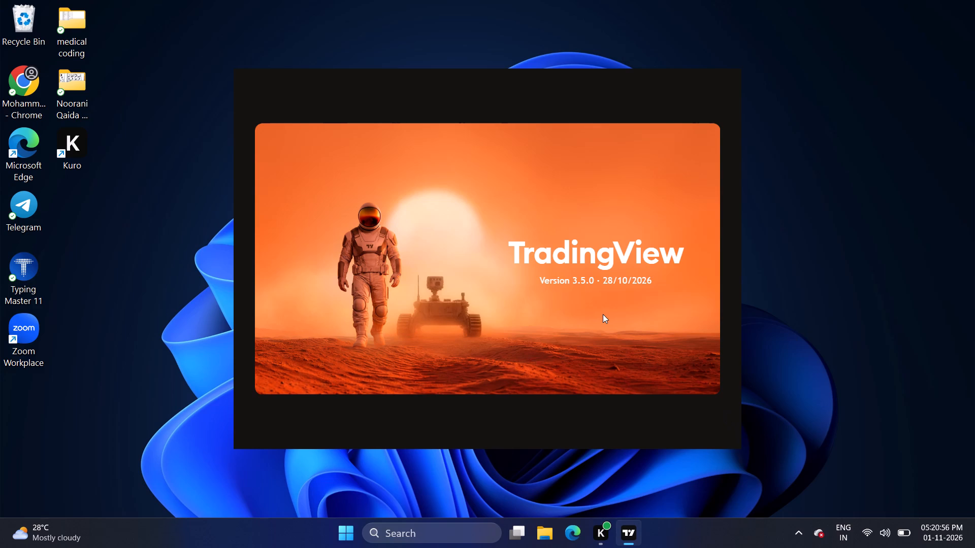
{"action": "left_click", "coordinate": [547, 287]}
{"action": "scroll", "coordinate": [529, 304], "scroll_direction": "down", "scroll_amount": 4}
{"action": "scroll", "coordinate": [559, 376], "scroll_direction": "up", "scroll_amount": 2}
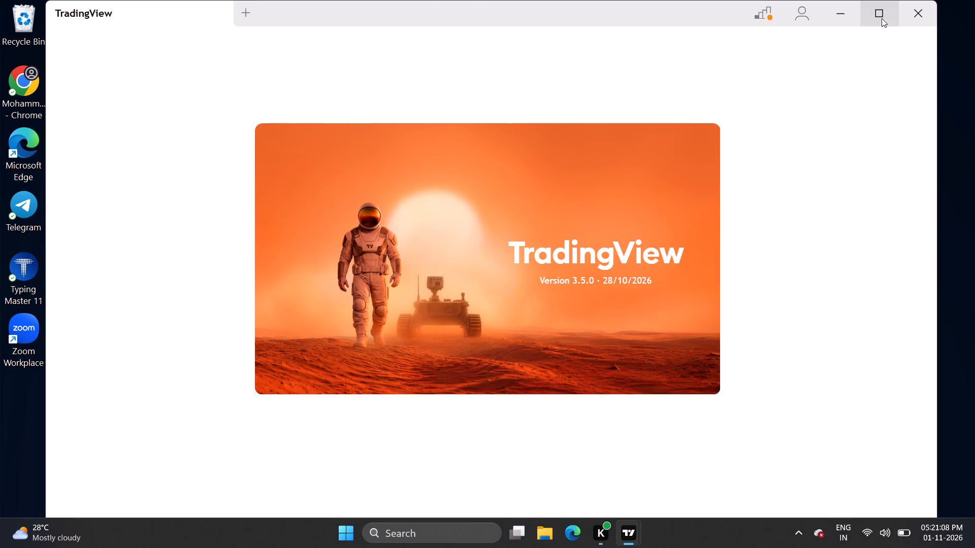
Maximize the TradingView window while the app loads.
{"action": "left_click", "coordinate": [883, 15]}
{"action": "left_click", "coordinate": [747, 446]}
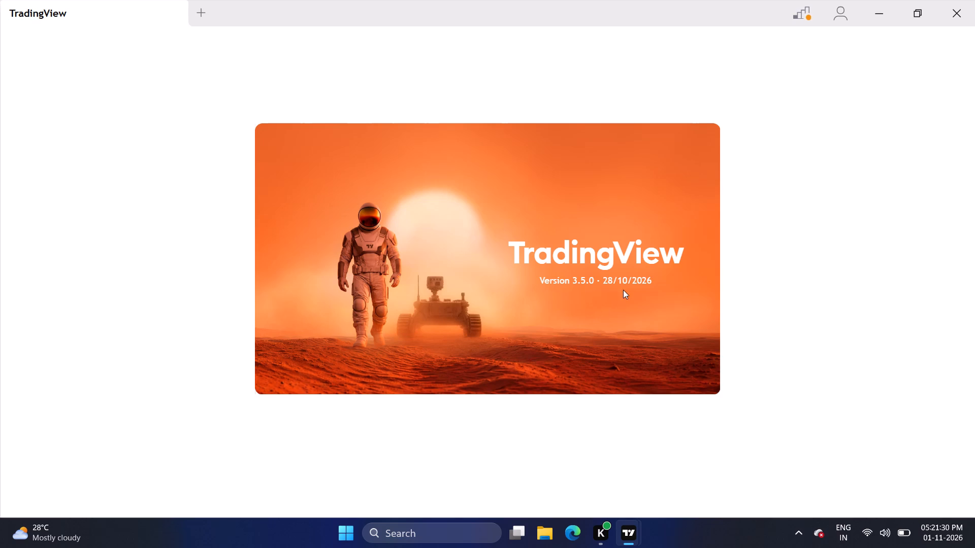
{"action": "left_click", "coordinate": [696, 349]}
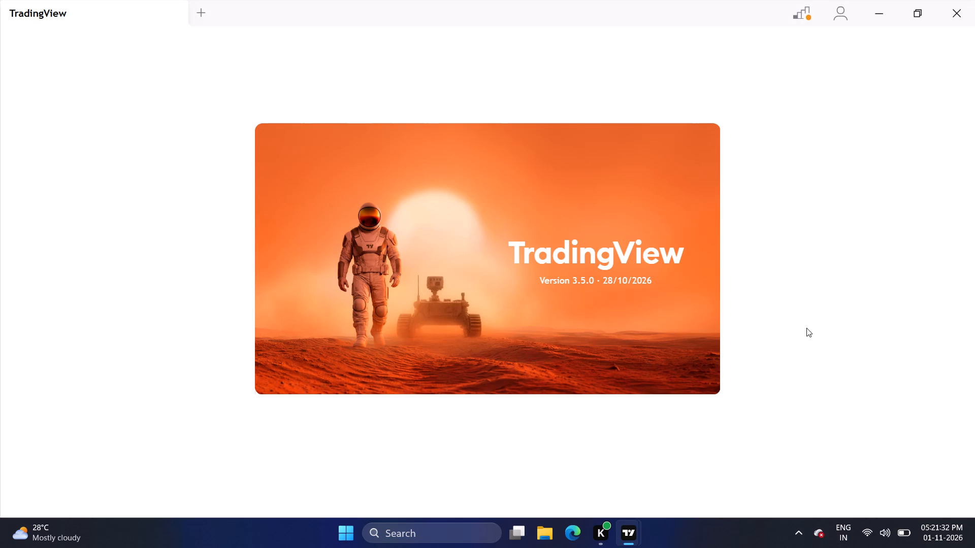
{"action": "left_click", "coordinate": [806, 328]}
{"action": "triple_click", "coordinate": [807, 328]}
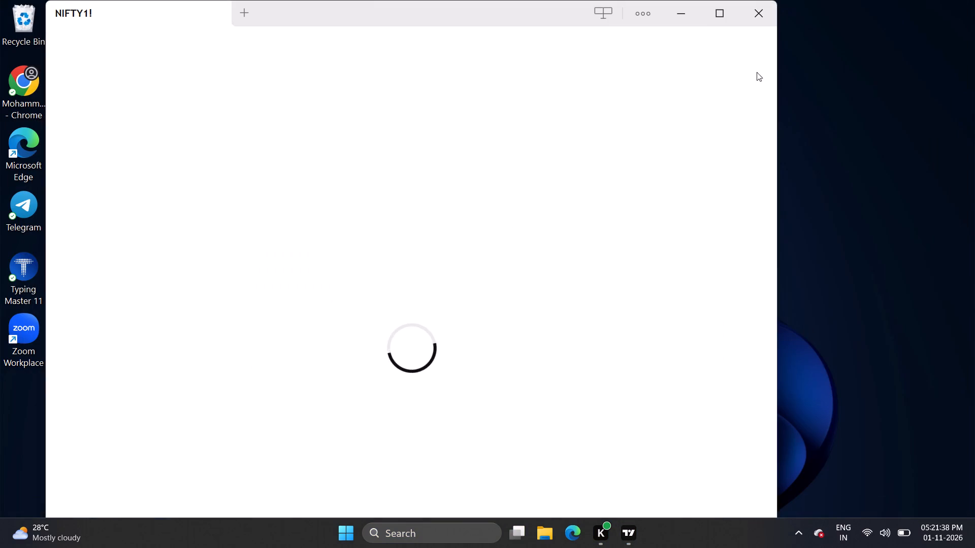
{"action": "left_click", "coordinate": [722, 8]}
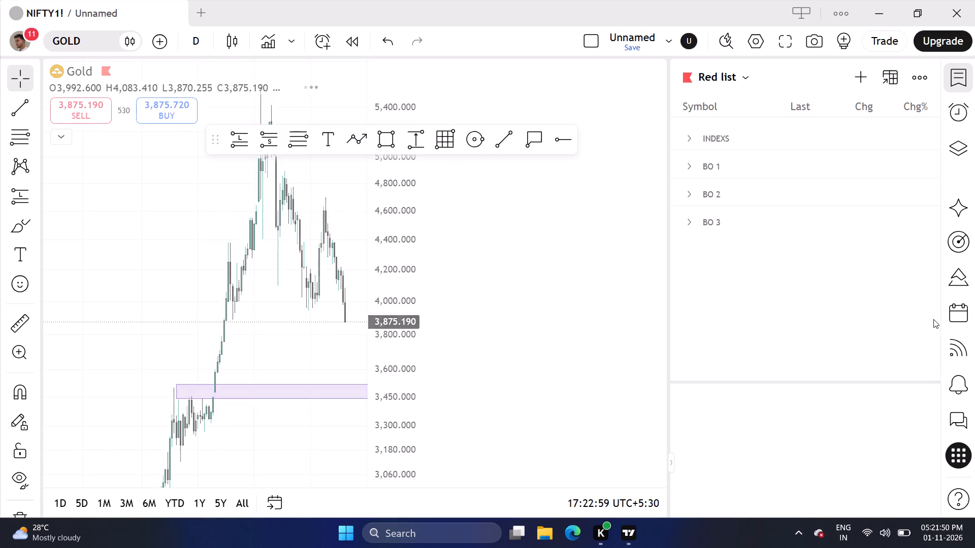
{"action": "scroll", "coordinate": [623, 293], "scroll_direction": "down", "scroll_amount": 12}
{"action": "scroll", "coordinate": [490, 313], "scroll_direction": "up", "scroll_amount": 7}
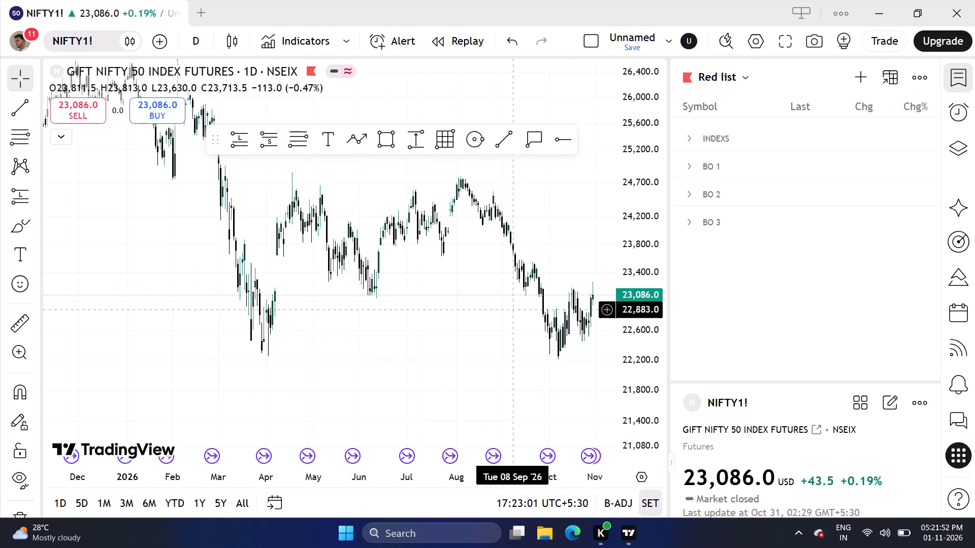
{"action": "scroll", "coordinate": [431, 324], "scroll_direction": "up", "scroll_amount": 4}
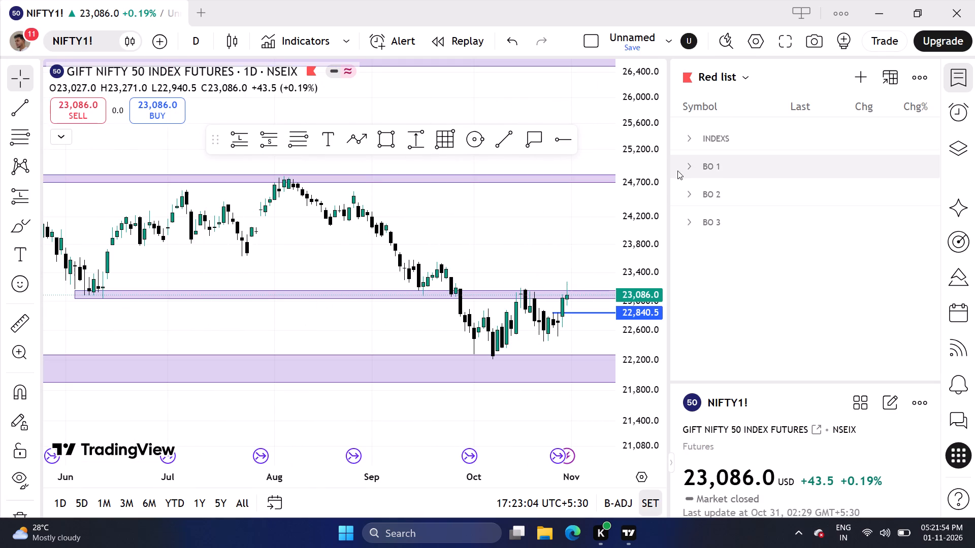
Expand the BO 1 section of the Red list watchlist and open the LUMAXTECH chart.
{"action": "left_click", "coordinate": [690, 165]}
{"action": "left_click", "coordinate": [711, 186]}
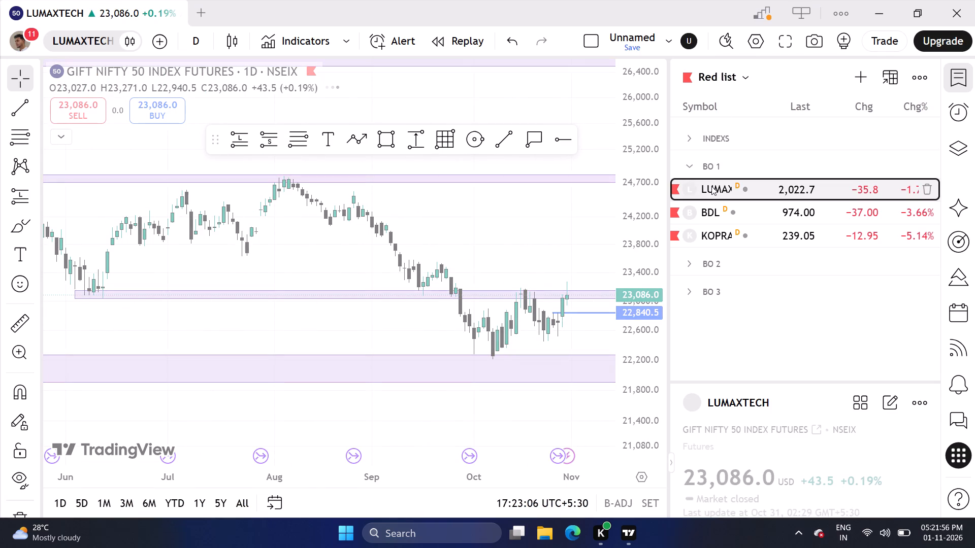
Close the TradingView window.
{"action": "left_click", "coordinate": [959, 3]}
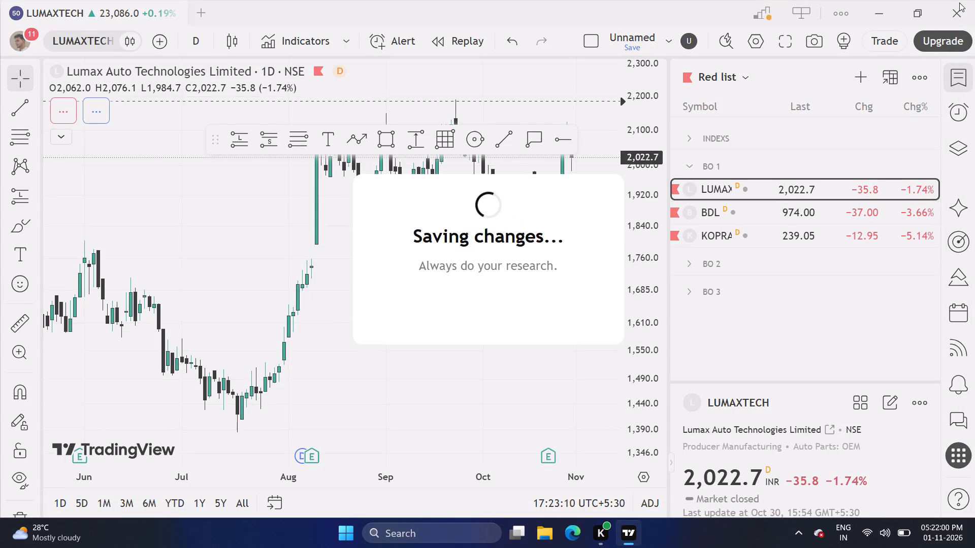
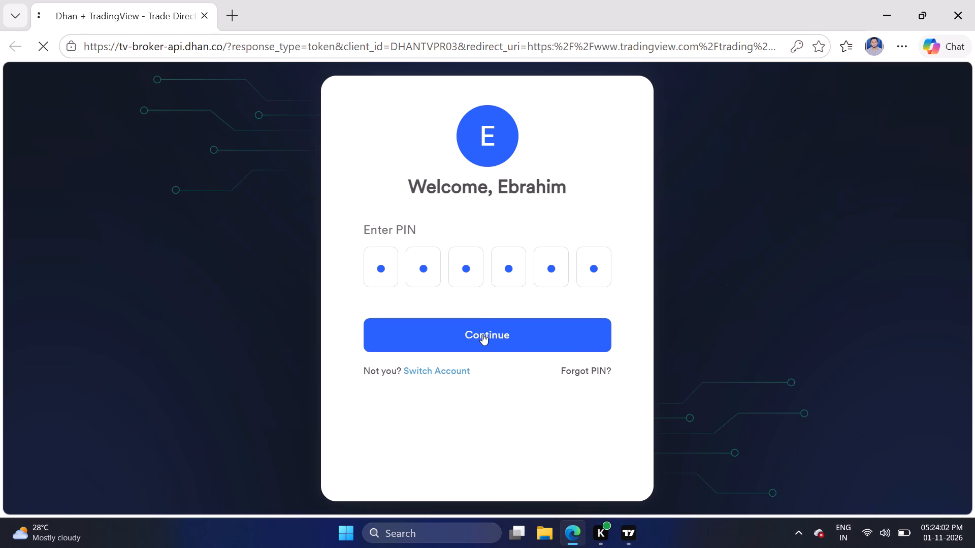
{"action": "left_click", "coordinate": [287, 132]}
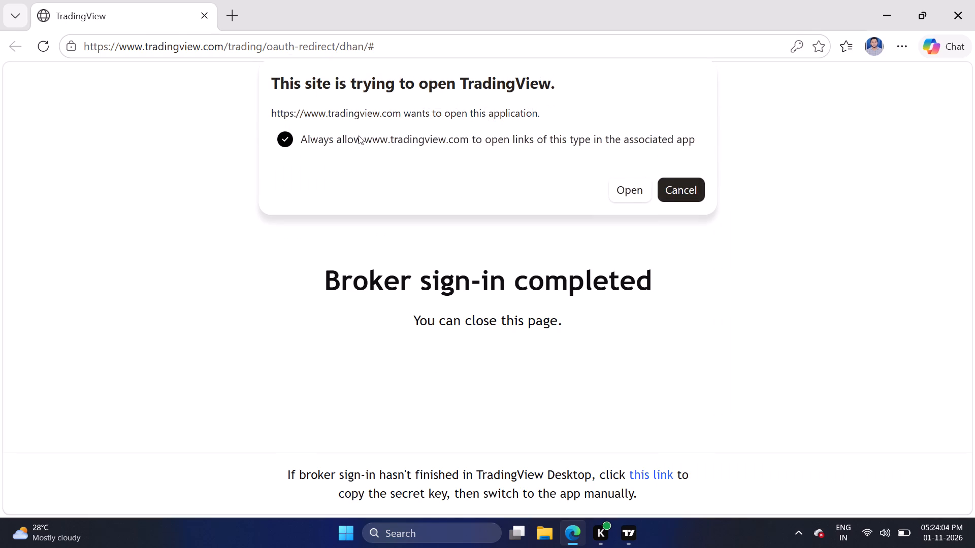
{"action": "left_click", "coordinate": [629, 190]}
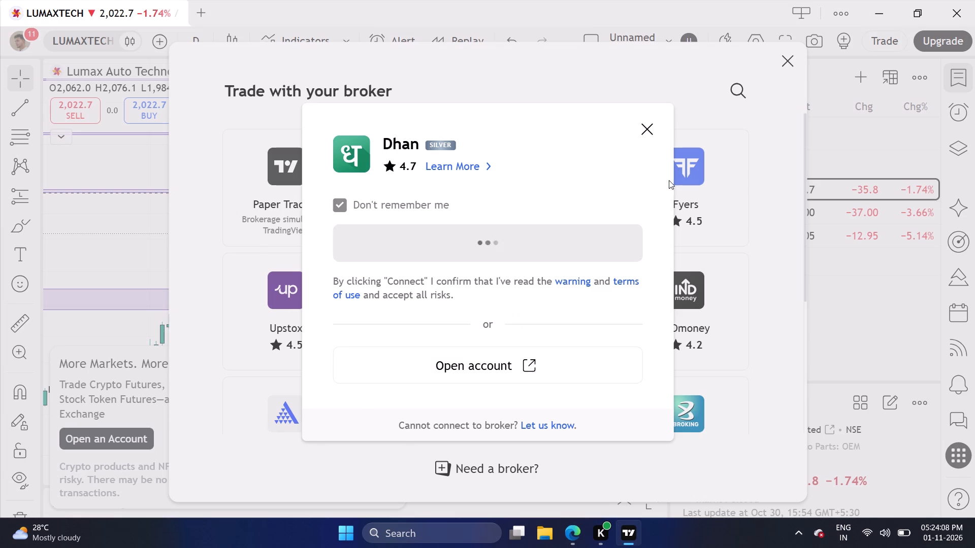
Dismiss the Delta Exchange advertisement covering the LUMAXTECH chart.
{"action": "left_click", "coordinate": [394, 361]}
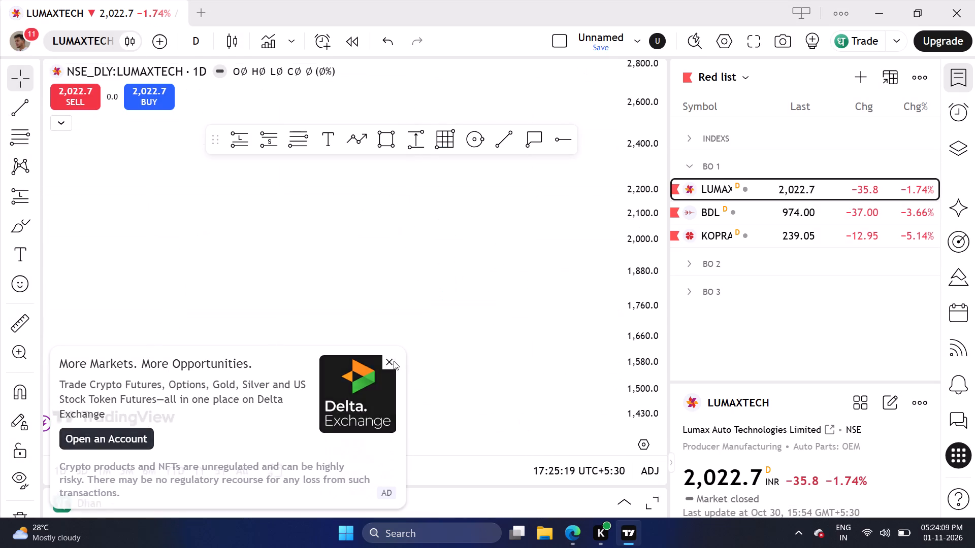
Collapse the BO 1 section of the Red list watchlist.
{"action": "scroll", "coordinate": [641, 332], "scroll_direction": "up", "scroll_amount": 4}
{"action": "left_click", "coordinate": [693, 164]}
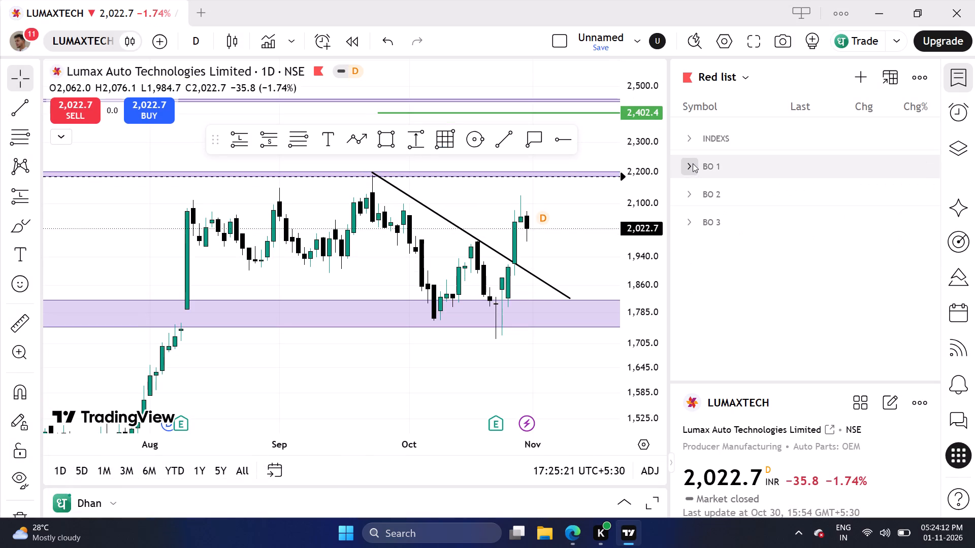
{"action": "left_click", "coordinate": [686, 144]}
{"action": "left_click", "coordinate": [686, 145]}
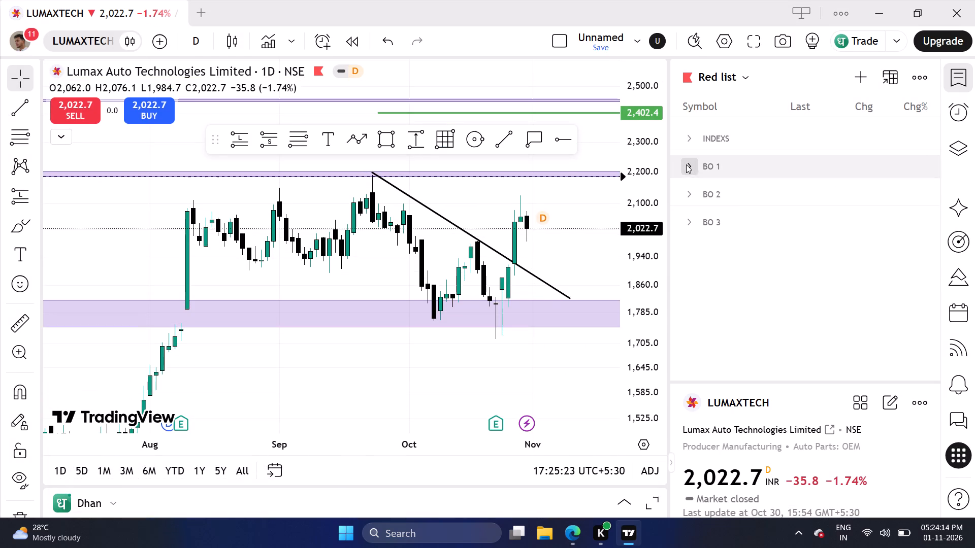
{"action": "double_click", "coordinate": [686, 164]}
Close the TradingView desktop window.
{"action": "left_click", "coordinate": [955, 9]}
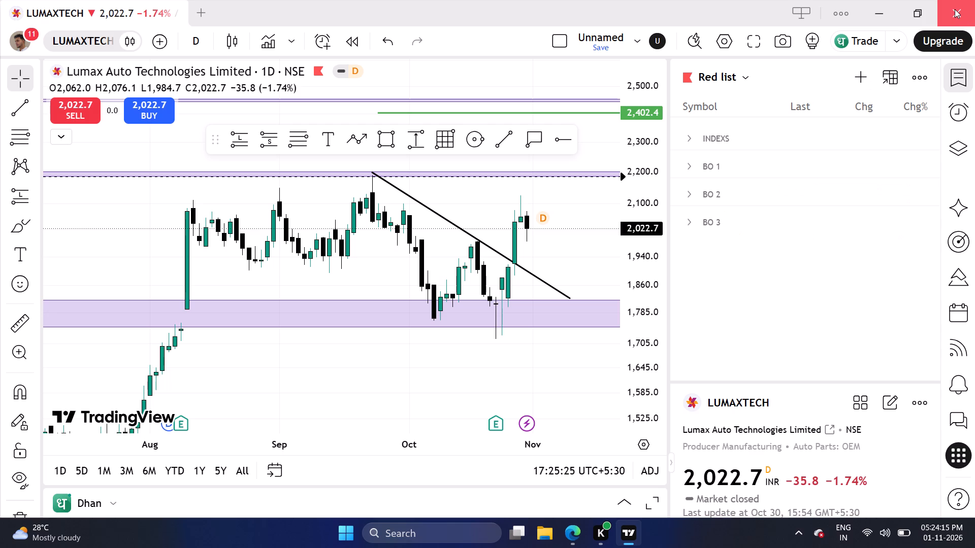
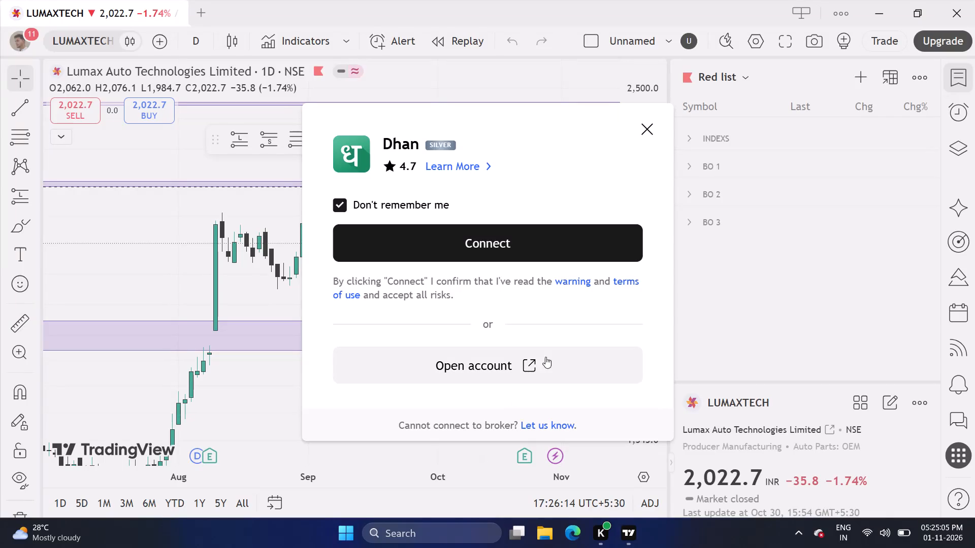
Dismiss the Dhan broker connection dialog covering the LUMAXTECH chart.
{"action": "left_click", "coordinate": [645, 140]}
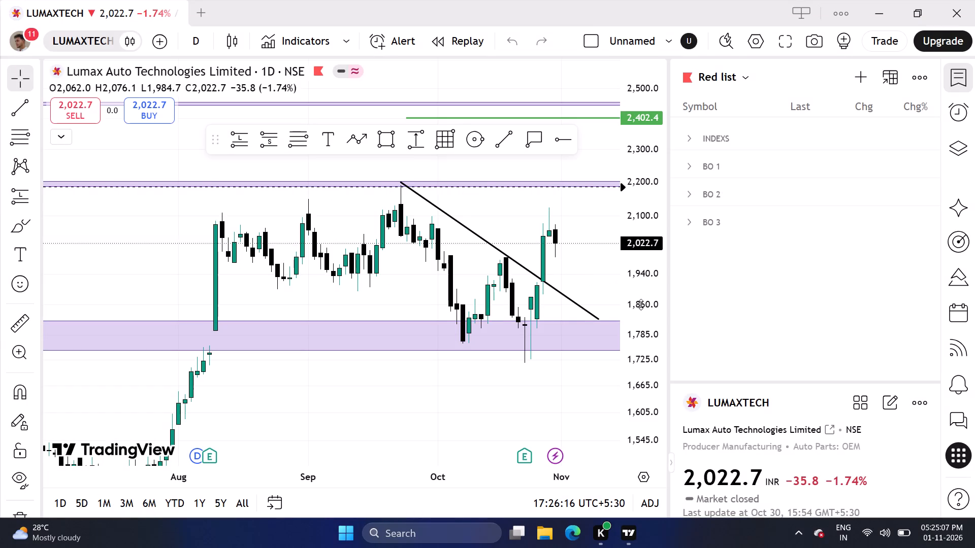
Change the LUMAXTECH chart's interval to 1 week.
{"action": "scroll", "coordinate": [640, 308], "scroll_direction": "down", "scroll_amount": 4}
{"action": "scroll", "coordinate": [598, 402], "scroll_direction": "up", "scroll_amount": 3}
{"action": "left_click", "coordinate": [203, 48]}
{"action": "scroll", "coordinate": [225, 187], "scroll_direction": "down", "scroll_amount": 4}
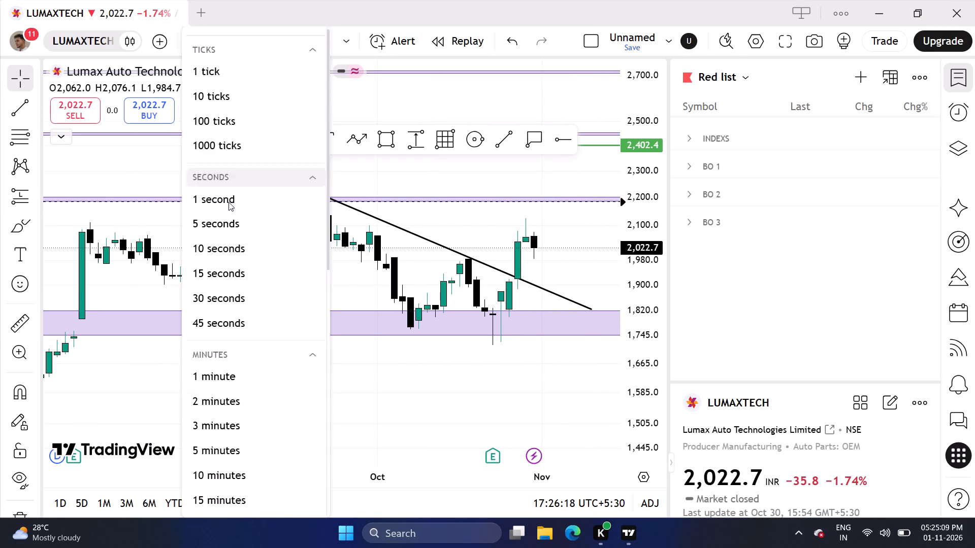
{"action": "scroll", "coordinate": [229, 202], "scroll_direction": "down", "scroll_amount": 2}
{"action": "left_click", "coordinate": [217, 323]}
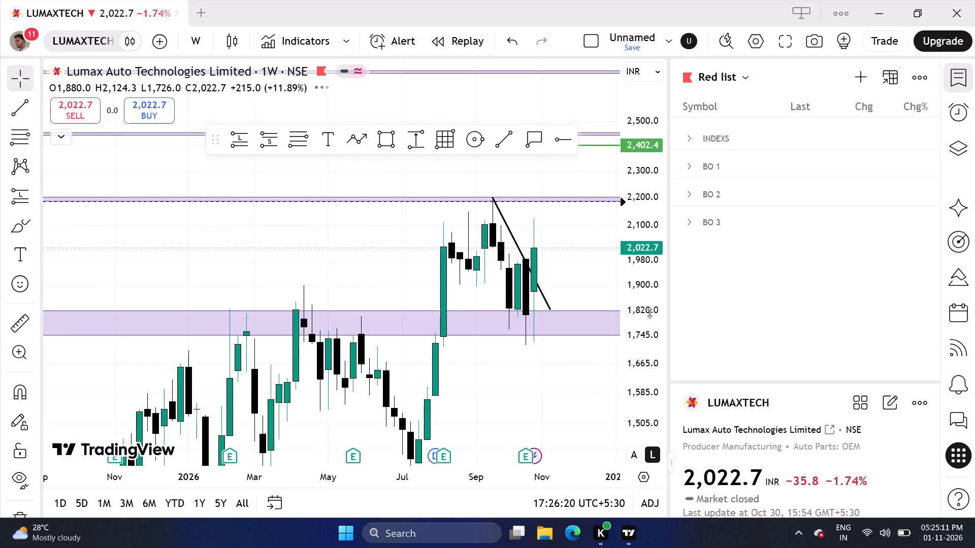
Delete the green horizontal ray at 2,402.4 from the chart.
{"action": "scroll", "coordinate": [649, 313], "scroll_direction": "down", "scroll_amount": 15}
{"action": "scroll", "coordinate": [634, 302], "scroll_direction": "down", "scroll_amount": 8}
{"action": "scroll", "coordinate": [557, 321], "scroll_direction": "up", "scroll_amount": 3}
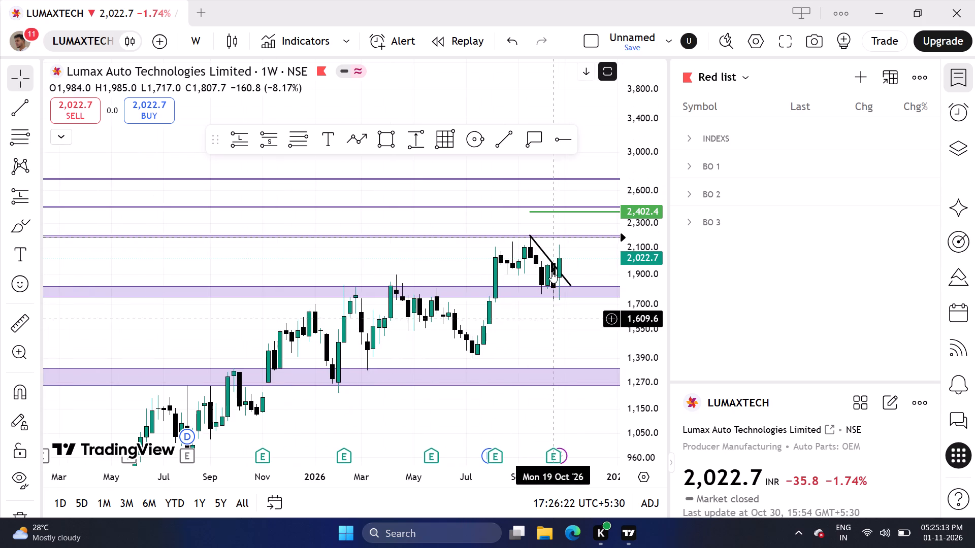
{"action": "left_click", "coordinate": [537, 217]}
{"action": "left_click", "coordinate": [531, 211]}
{"action": "left_click", "coordinate": [656, 96]}
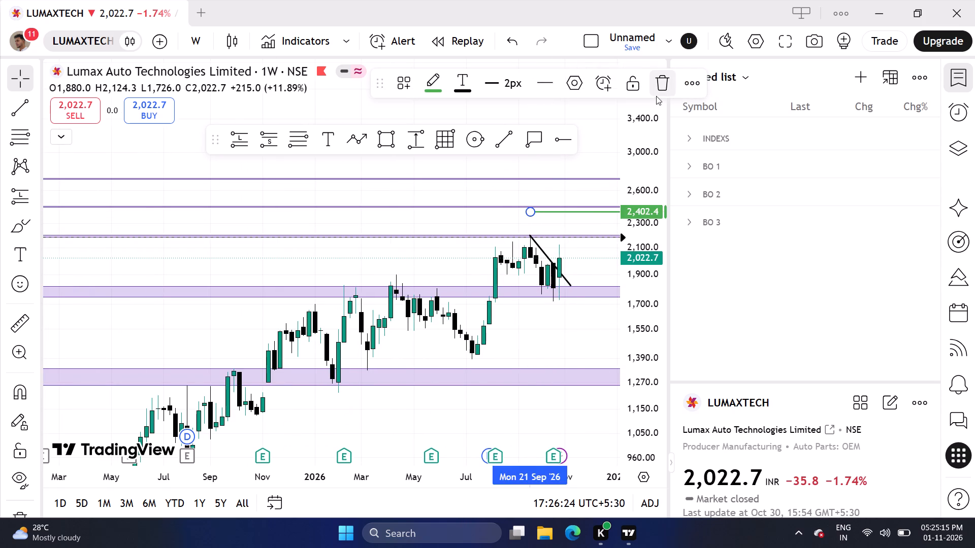
Hide the Red list watchlist to widen the chart.
{"action": "left_click", "coordinate": [951, 87]}
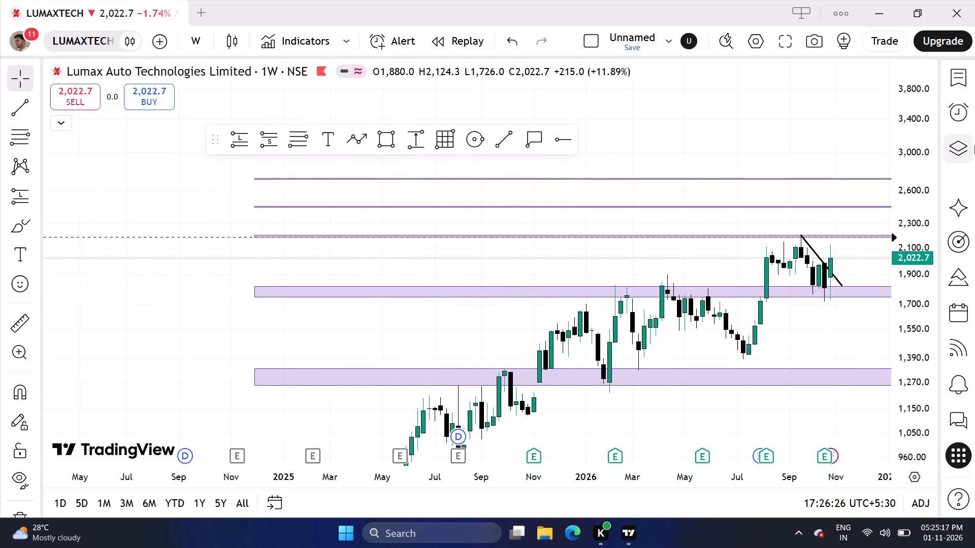
Delete the two thin purple zones above 2,400 from the chart.
{"action": "left_click", "coordinate": [254, 181]}
{"action": "left_click", "coordinate": [690, 76]}
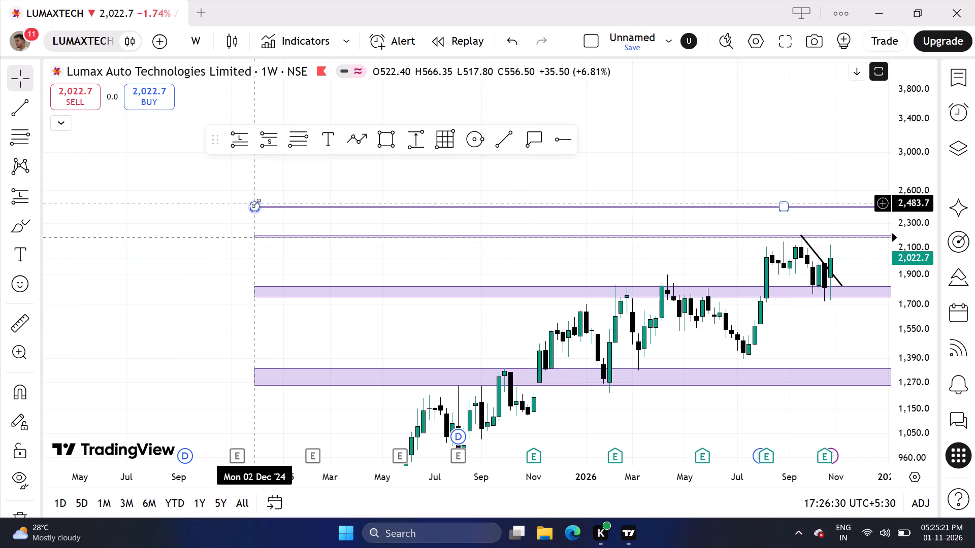
{"action": "left_click", "coordinate": [256, 203]}
{"action": "left_click", "coordinate": [700, 81]}
Permanently delete the LUMAXTECH Crossing 2,185.3 price alert.
{"action": "left_click", "coordinate": [262, 237]}
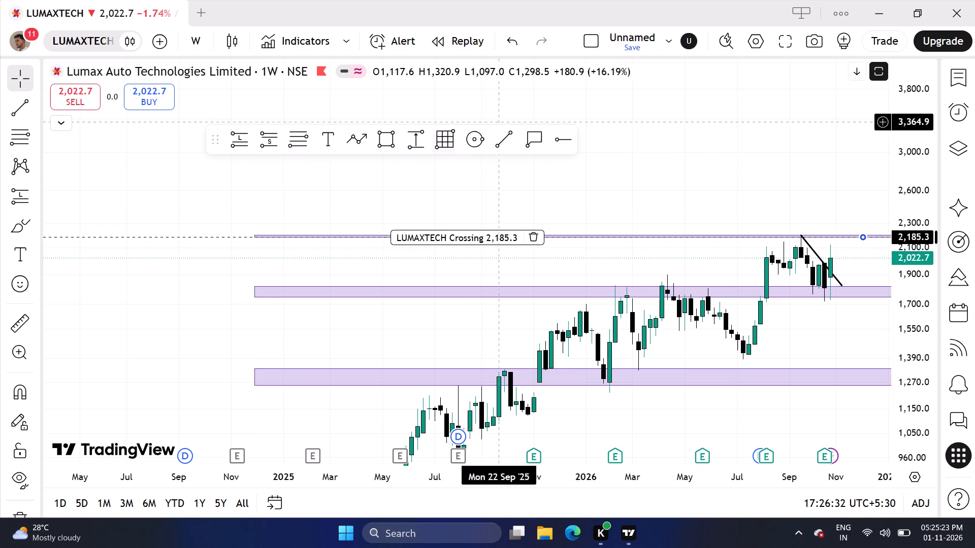
{"action": "left_click", "coordinate": [533, 236]}
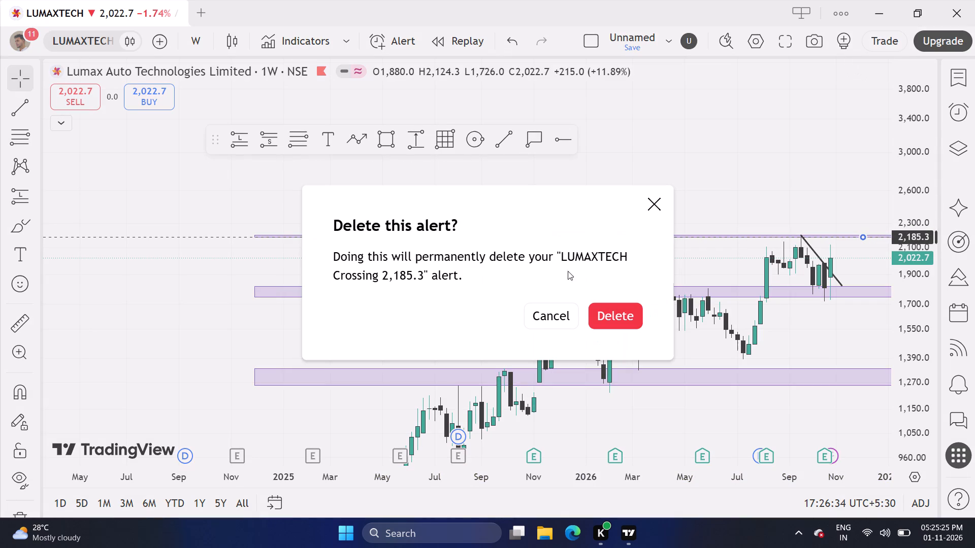
{"action": "left_click", "coordinate": [603, 298]}
{"action": "left_click", "coordinate": [608, 303]}
{"action": "left_click", "coordinate": [649, 209]}
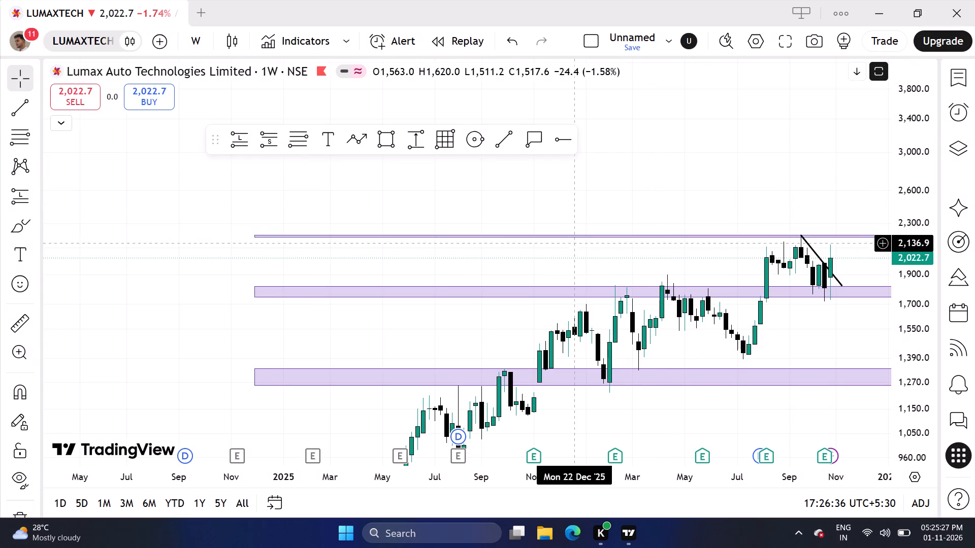
Delete the purple zone near 2,200 and the descending black trend line from the recent high.
{"action": "left_click", "coordinate": [572, 237]}
{"action": "left_click", "coordinate": [694, 81]}
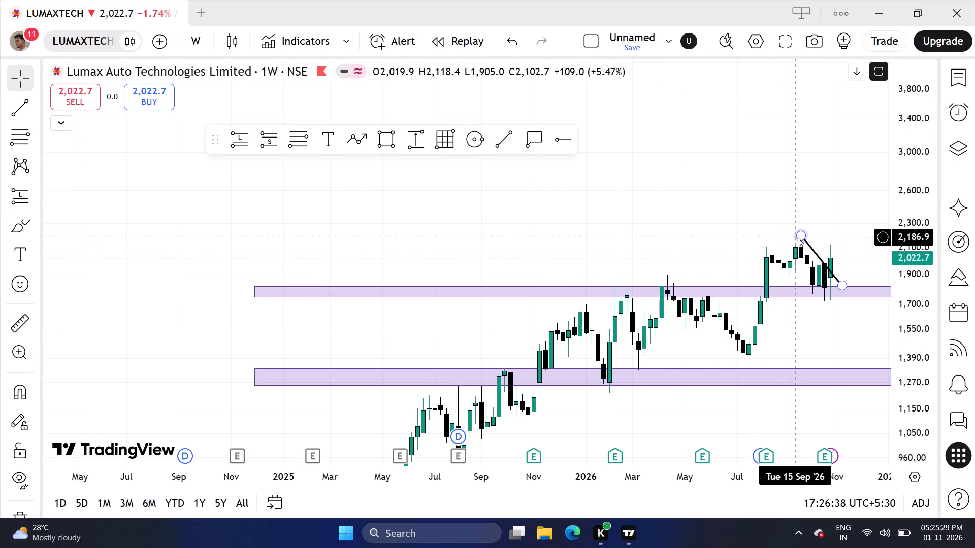
{"action": "left_click", "coordinate": [798, 237]}
{"action": "left_click", "coordinate": [659, 94]}
Delete the two purple zones near 1,300 and 1,800 from the chart.
{"action": "left_click_drag", "start_coordinate": [582, 240], "coordinate": [440, 203]}
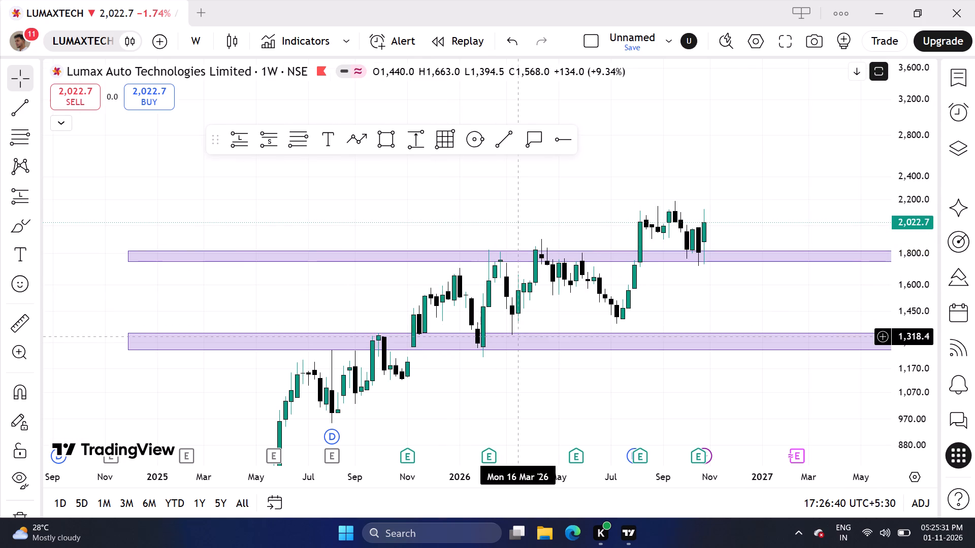
{"action": "left_click", "coordinate": [521, 337]}
{"action": "left_click", "coordinate": [512, 334]}
{"action": "left_click", "coordinate": [686, 87]}
{"action": "left_click", "coordinate": [666, 259]}
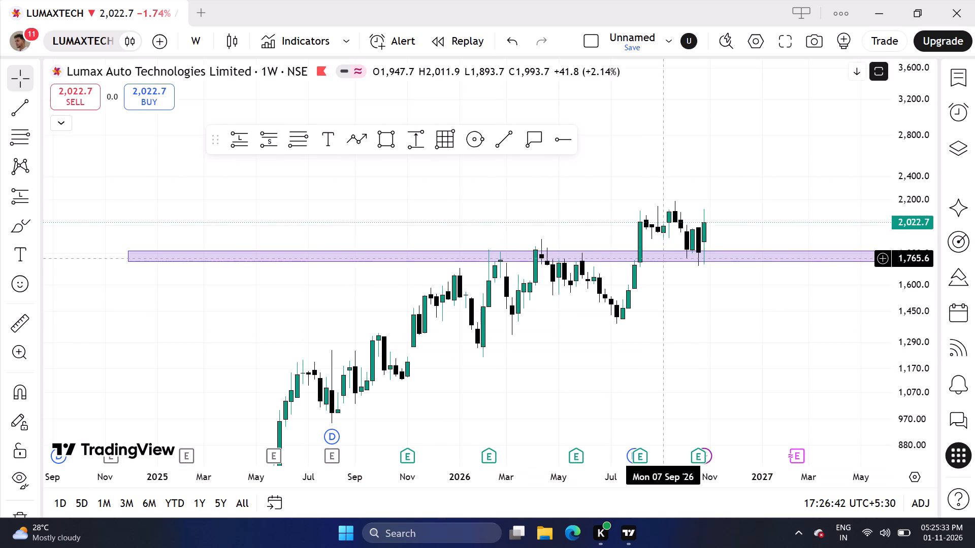
{"action": "left_click", "coordinate": [664, 269]}
{"action": "left_click", "coordinate": [660, 261]}
{"action": "left_click", "coordinate": [689, 83]}
Dismiss the advertisement covering the lower part of the chart.
{"action": "scroll", "coordinate": [686, 200], "scroll_direction": "down", "scroll_amount": 7}
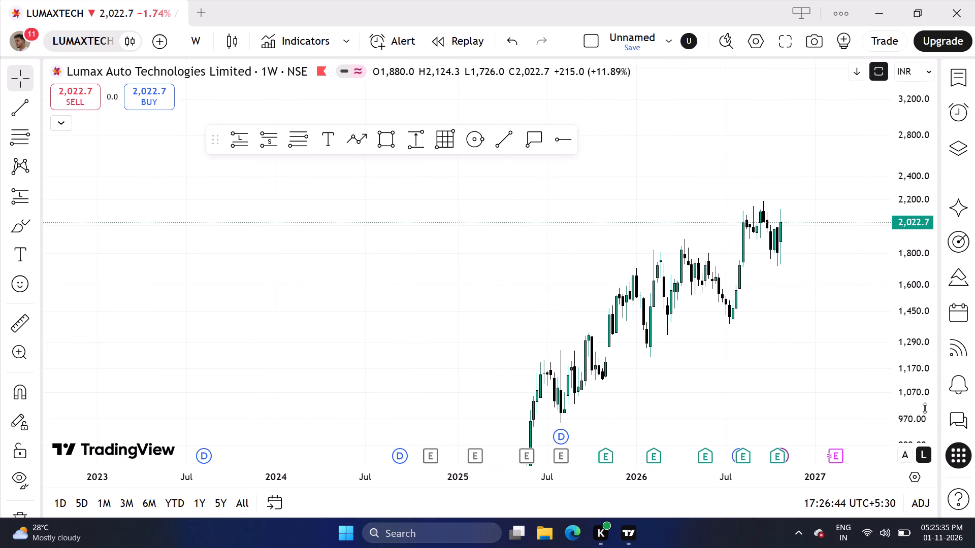
{"action": "scroll", "coordinate": [926, 348], "scroll_direction": "down", "scroll_amount": 14}
{"action": "left_click_drag", "start_coordinate": [786, 348], "coordinate": [661, 293]}
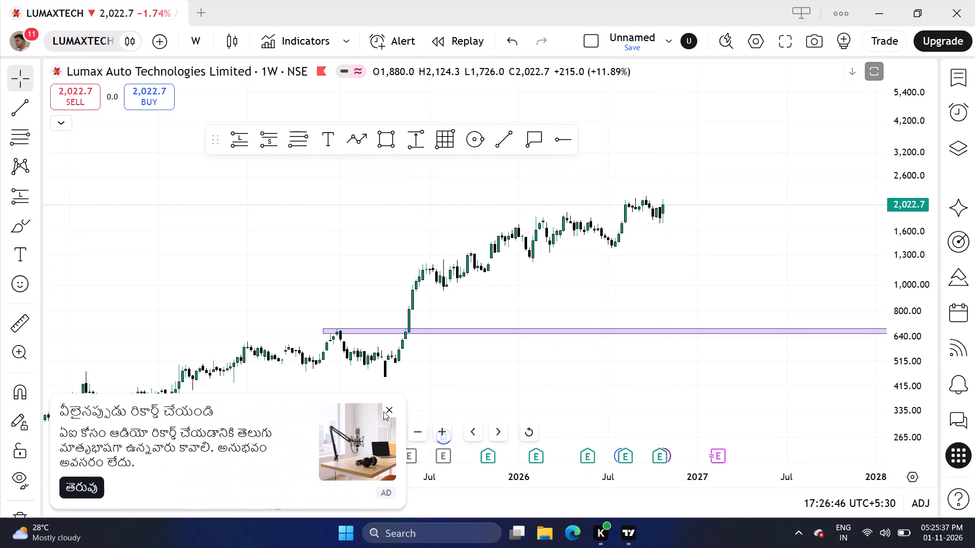
{"action": "left_click", "coordinate": [385, 403]}
Draw a thin rectangle zone from the 7 August 2023 high at 472.40 to about September 2027.
{"action": "scroll", "coordinate": [606, 297], "scroll_direction": "up", "scroll_amount": 1}
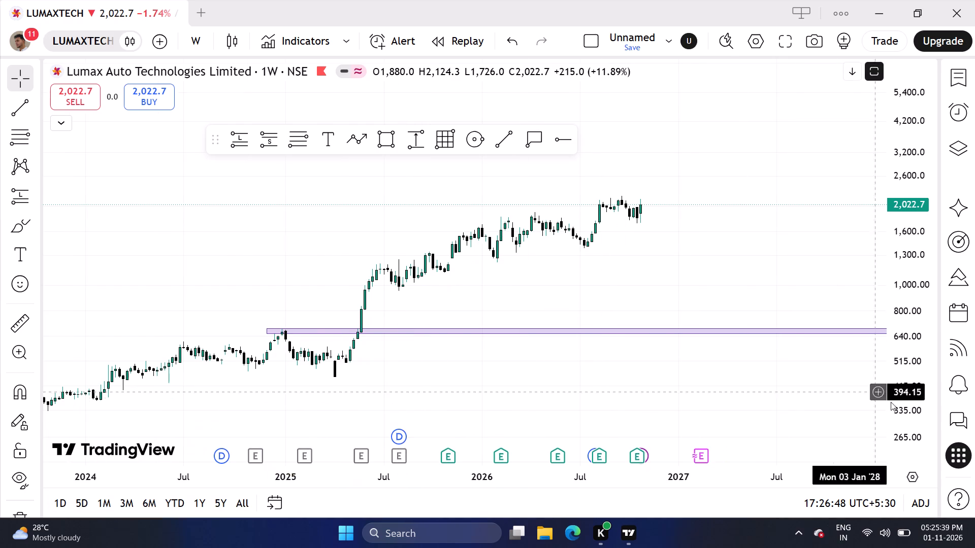
{"action": "scroll", "coordinate": [895, 403], "scroll_direction": "up", "scroll_amount": 2}
{"action": "scroll", "coordinate": [687, 349], "scroll_direction": "down", "scroll_amount": 5}
{"action": "left_click_drag", "start_coordinate": [644, 399], "coordinate": [651, 272]}
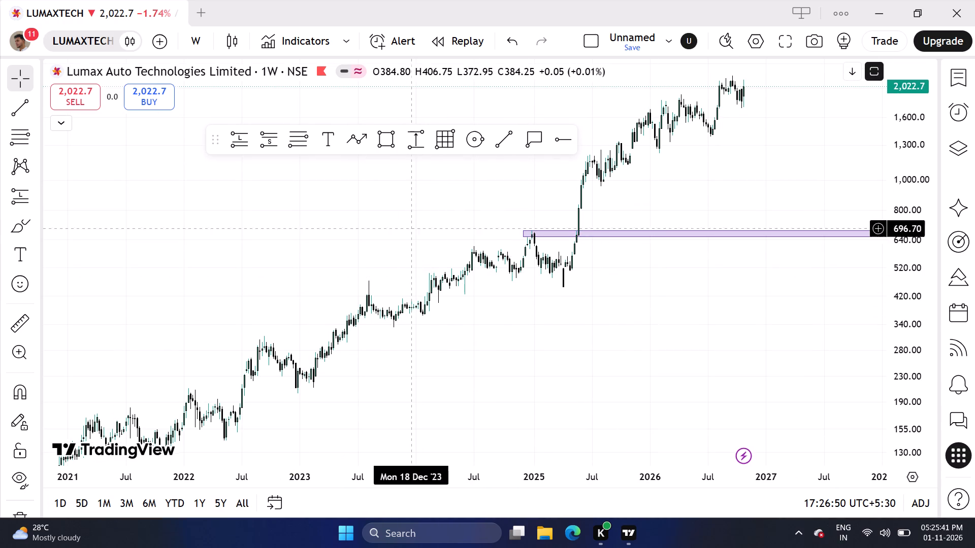
{"action": "left_click", "coordinate": [400, 142]}
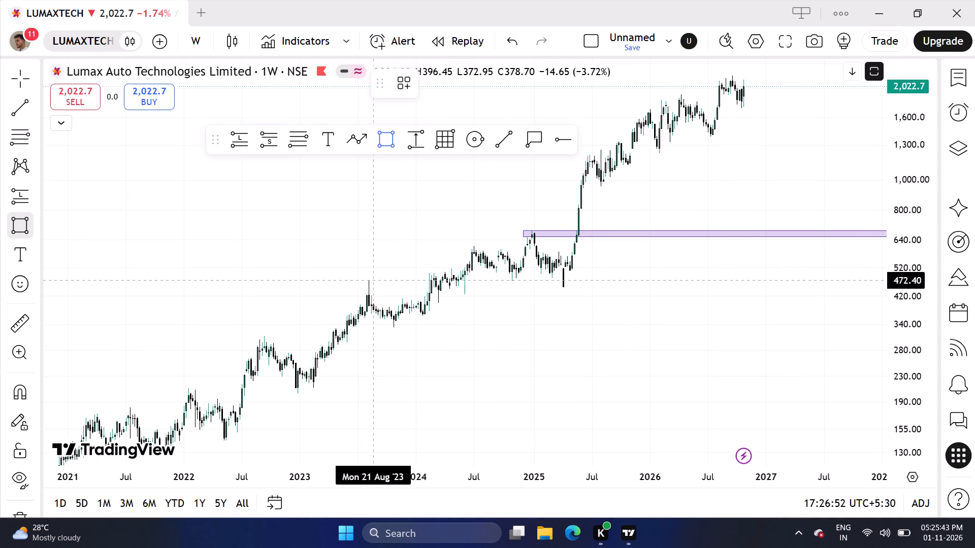
{"action": "left_click", "coordinate": [369, 281]}
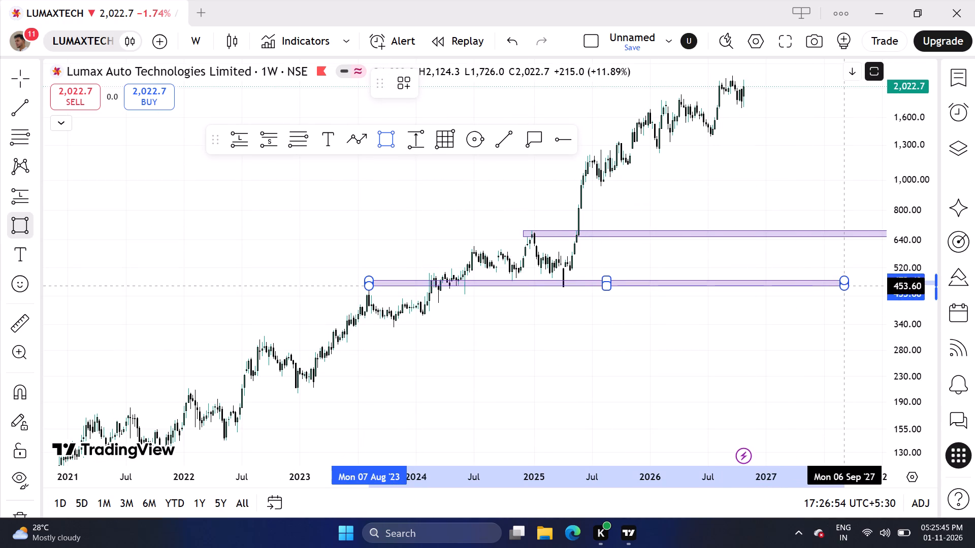
{"action": "left_click", "coordinate": [846, 274]}
Extend the lower rectangle zone's end to 11 September 2028, with its upper edge at about 498.
{"action": "left_click_drag", "start_coordinate": [818, 318], "coordinate": [610, 350]}
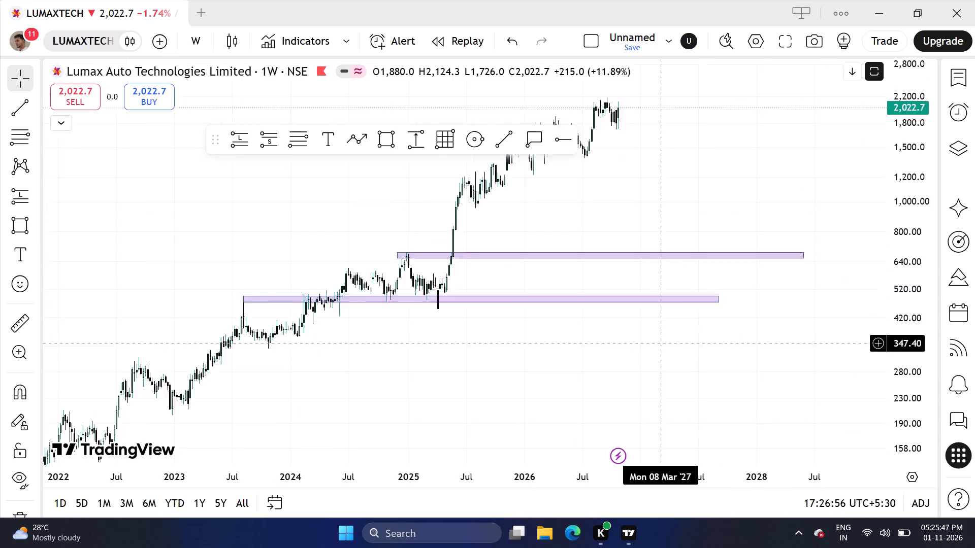
{"action": "left_click_drag", "start_coordinate": [610, 350], "coordinate": [600, 352]}
{"action": "left_click_drag", "start_coordinate": [659, 301], "coordinate": [771, 301]}
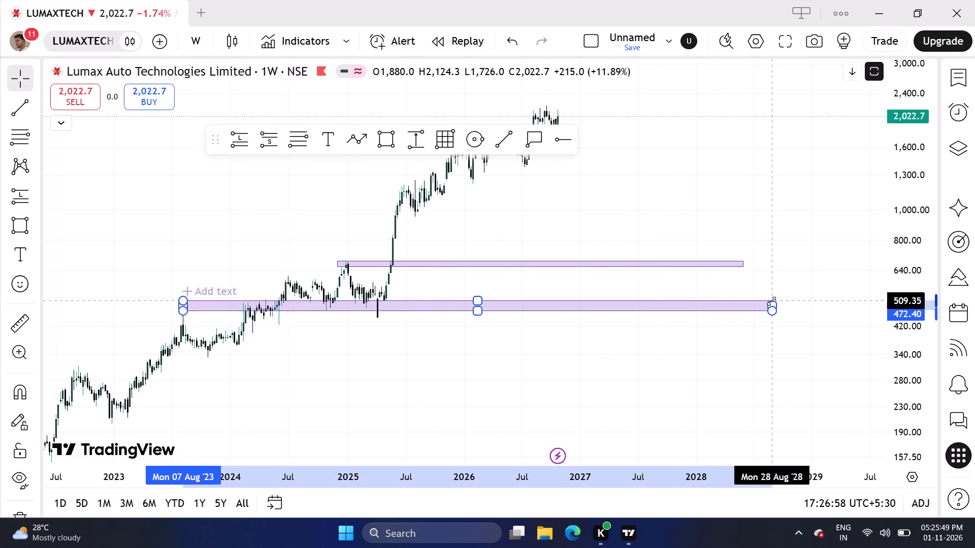
{"action": "left_click_drag", "start_coordinate": [771, 301], "coordinate": [777, 304]}
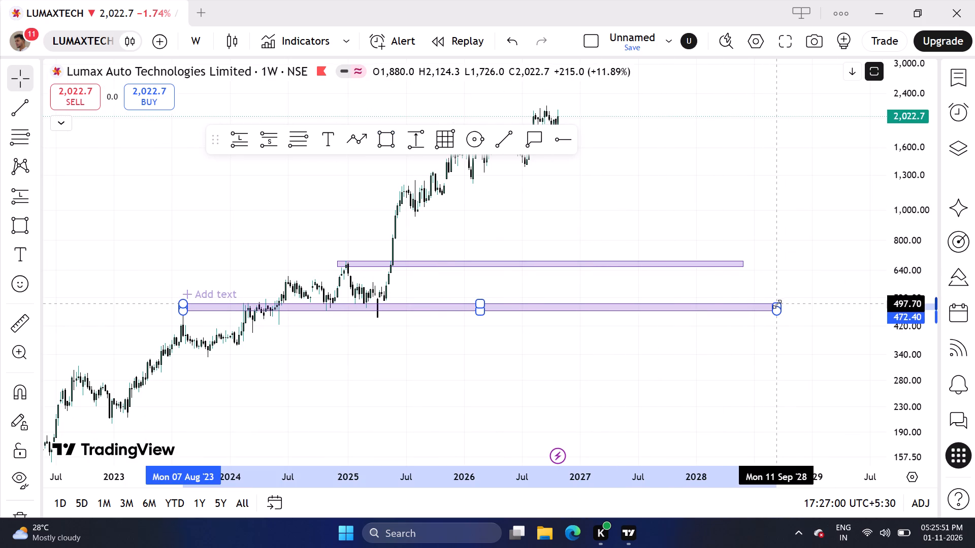
{"action": "left_click_drag", "start_coordinate": [777, 304], "coordinate": [777, 303]}
{"action": "left_click", "coordinate": [602, 350]}
Switch the chart style from candles to Line.
{"action": "left_click", "coordinate": [241, 39]}
{"action": "left_click", "coordinate": [250, 173]}
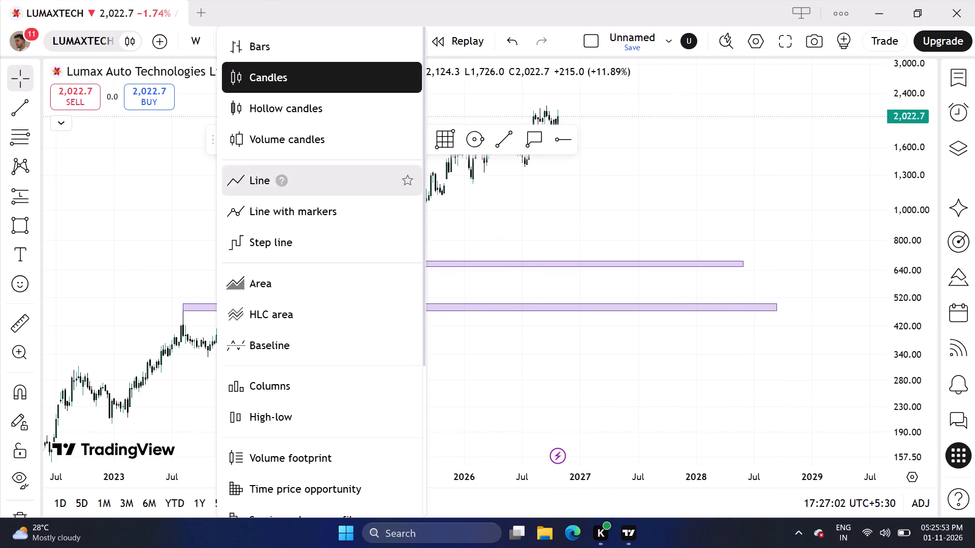
Raise the lower zone's top and bottom edges slightly, bringing the bottom to about 489.
{"action": "left_click", "coordinate": [364, 307]}
{"action": "left_click_drag", "start_coordinate": [479, 304], "coordinate": [481, 303]}
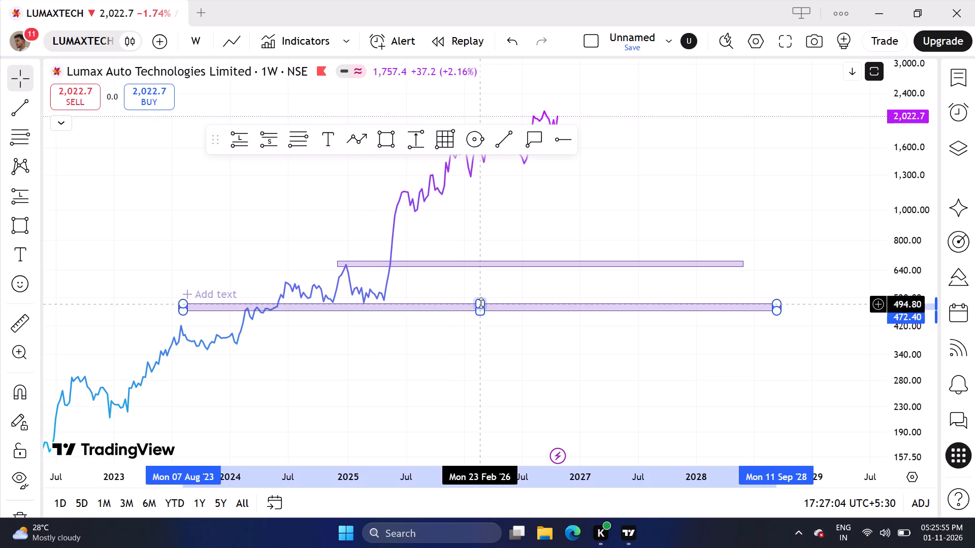
{"action": "left_click_drag", "start_coordinate": [481, 303], "coordinate": [487, 302]}
{"action": "left_click", "coordinate": [481, 308]}
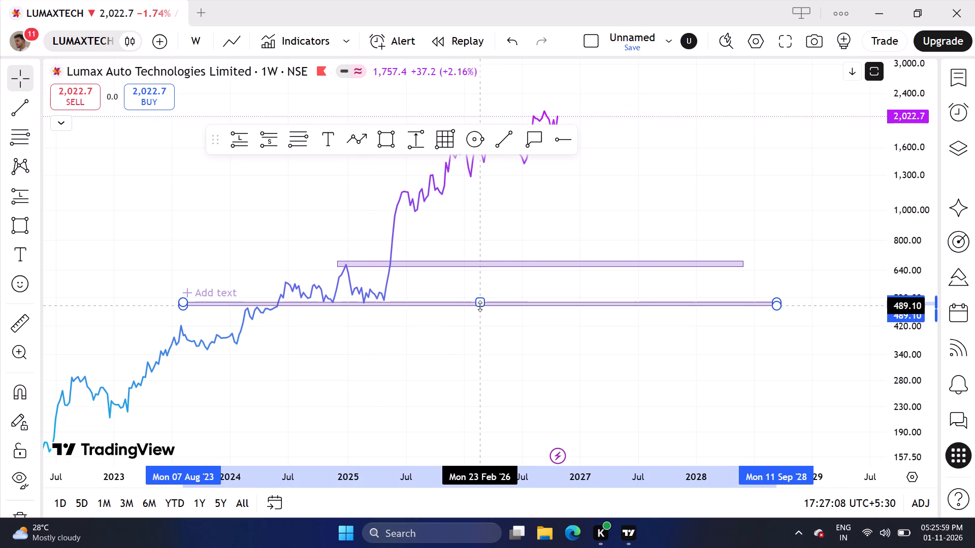
{"action": "left_click", "coordinate": [480, 362]}
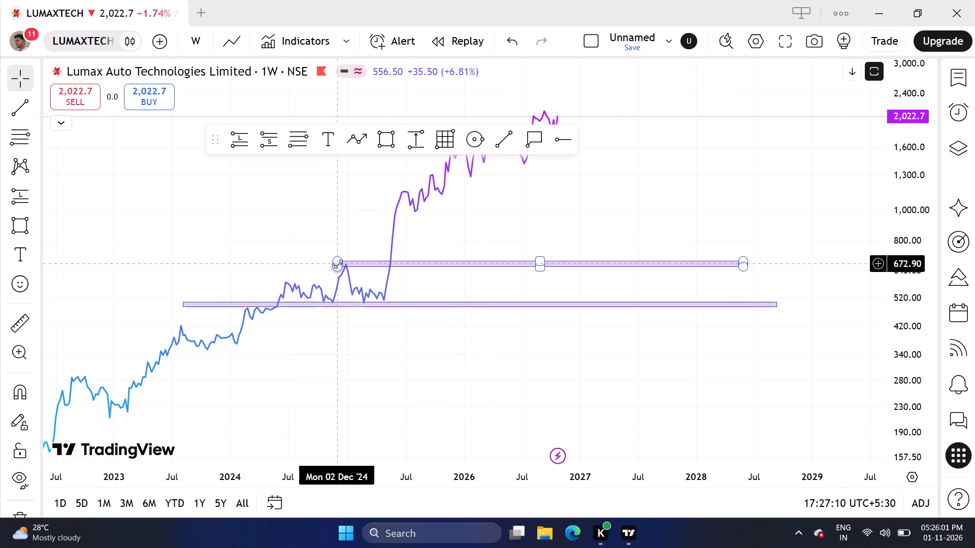
Narrow the upper zone near 660 by lowering its top edge, and start it at 9 December 2024.
{"action": "left_click_drag", "start_coordinate": [338, 264], "coordinate": [333, 266]}
{"action": "left_click_drag", "start_coordinate": [334, 262], "coordinate": [321, 267]}
{"action": "left_click_drag", "start_coordinate": [326, 259], "coordinate": [332, 263]}
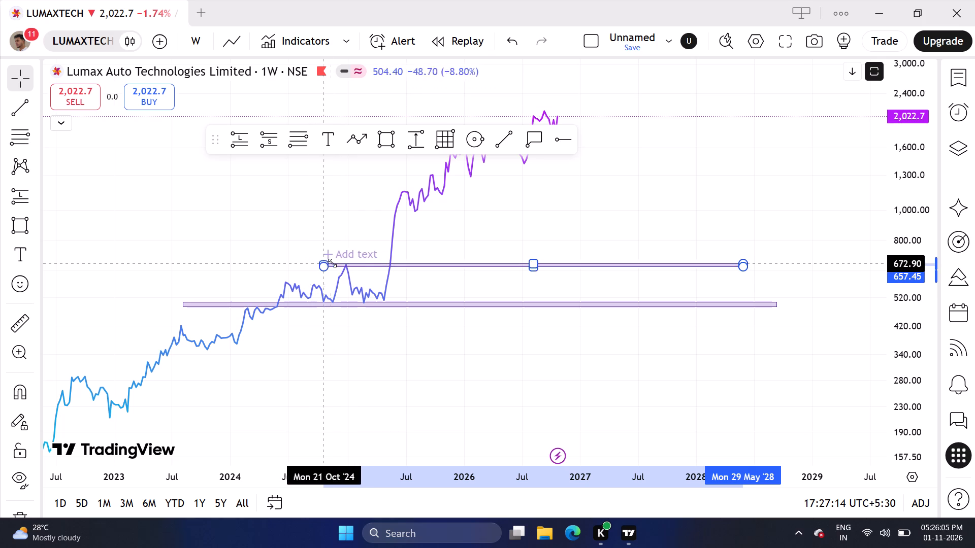
{"action": "left_click_drag", "start_coordinate": [332, 263], "coordinate": [338, 264]}
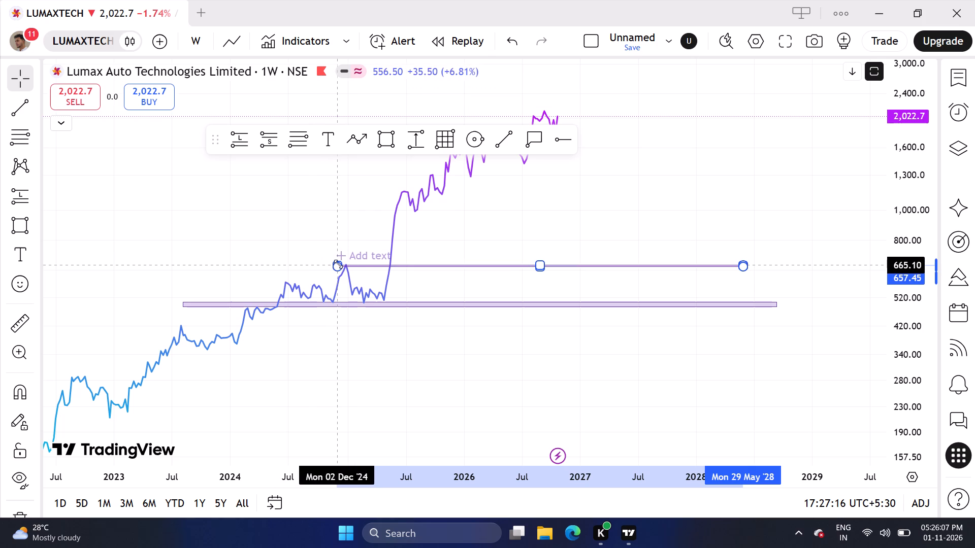
{"action": "left_click_drag", "start_coordinate": [338, 264], "coordinate": [339, 263]}
{"action": "left_click", "coordinate": [285, 240]}
Extend the upper zone's end to 11 September 2028, in line with the lower zone's end.
{"action": "left_click_drag", "start_coordinate": [580, 359], "coordinate": [513, 376]}
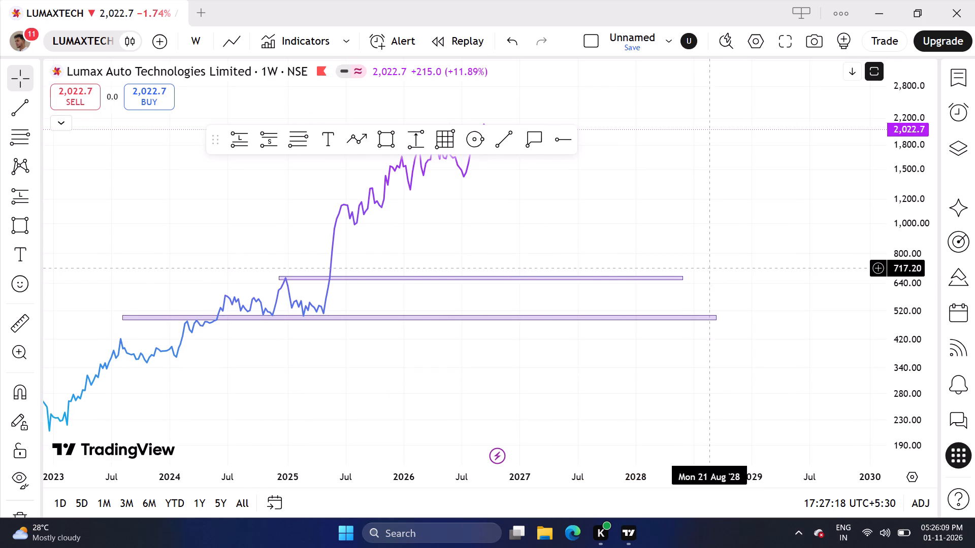
{"action": "left_click_drag", "start_coordinate": [688, 280], "coordinate": [716, 276]}
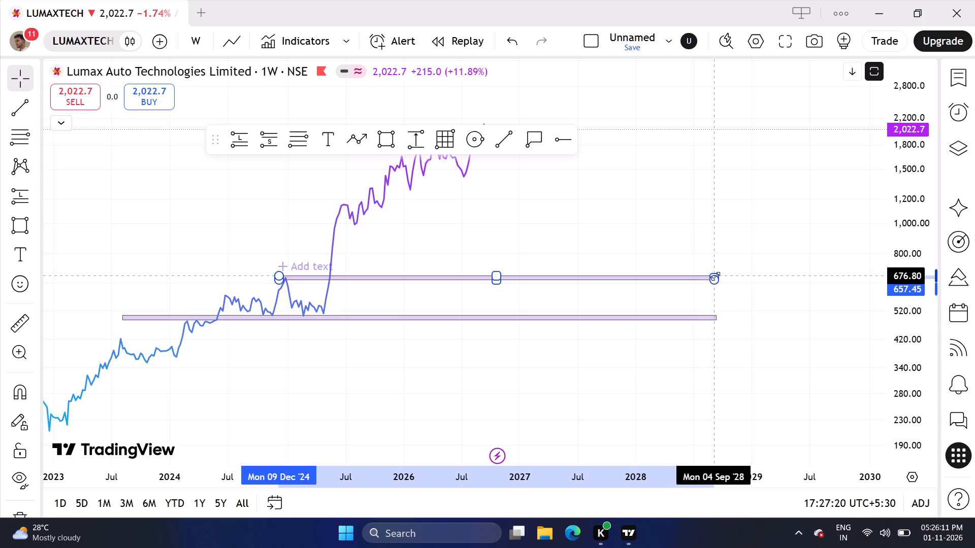
{"action": "left_click_drag", "start_coordinate": [716, 276], "coordinate": [717, 275]}
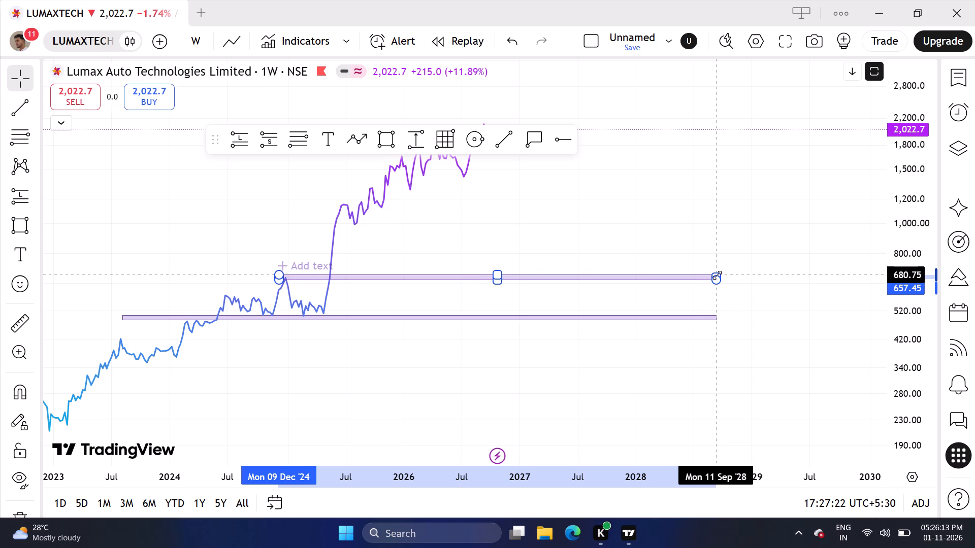
{"action": "left_click_drag", "start_coordinate": [717, 275], "coordinate": [717, 277]}
{"action": "left_click", "coordinate": [697, 256]}
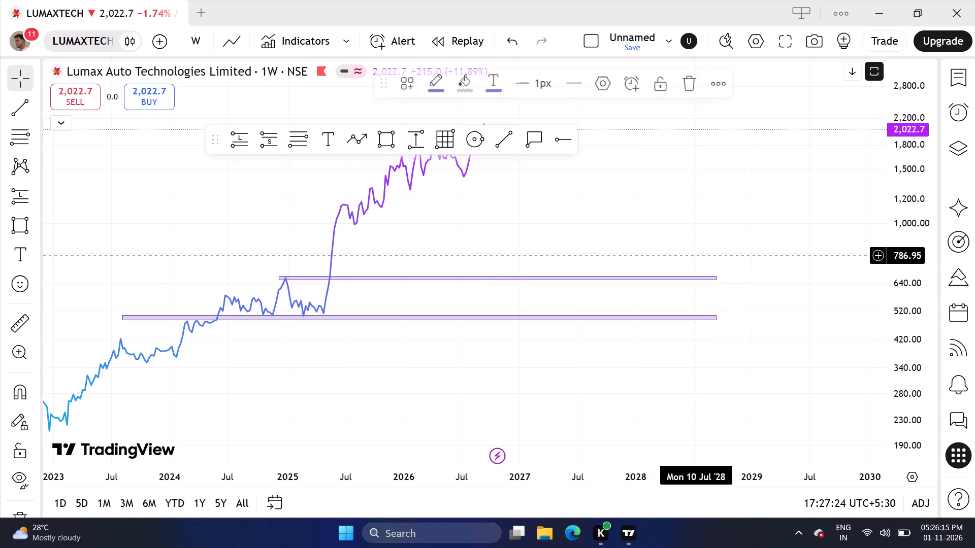
{"action": "left_click", "coordinate": [524, 360]}
Draw a thin rectangle zone from about 1,772 to 1,815, running from 22 December 2025 to 11 September 2028.
{"action": "left_click_drag", "start_coordinate": [471, 365], "coordinate": [559, 406]}
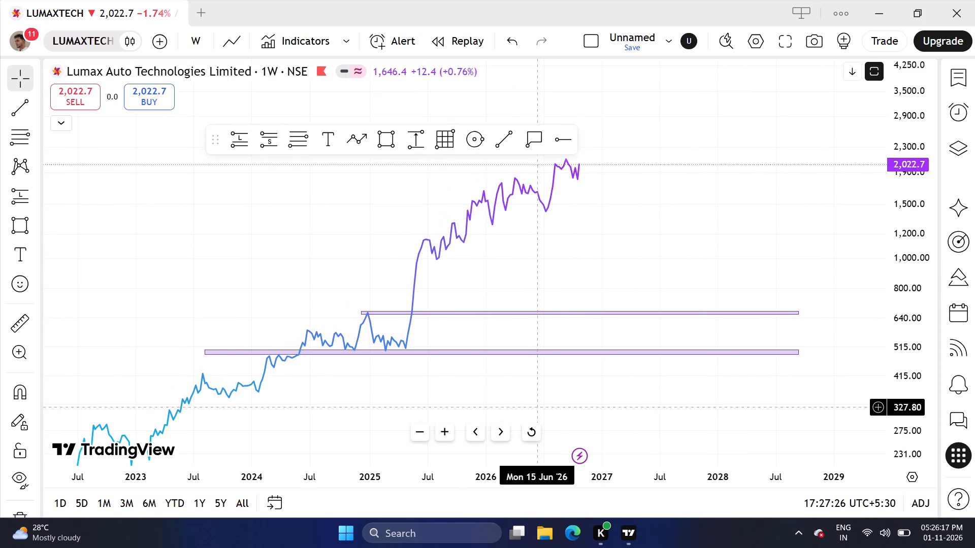
{"action": "scroll", "coordinate": [535, 408], "scroll_direction": "up", "scroll_amount": 1}
{"action": "left_click", "coordinate": [387, 143]}
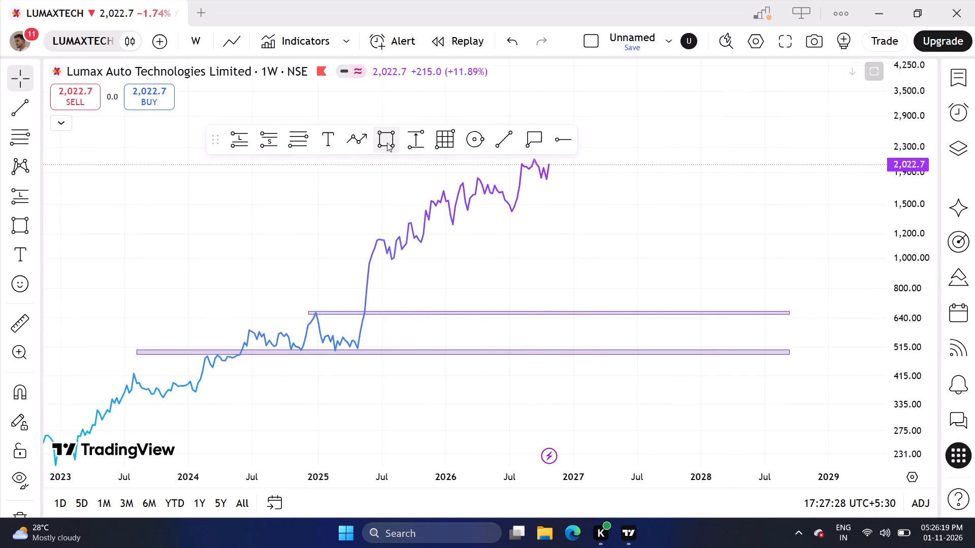
{"action": "left_click", "coordinate": [441, 178]}
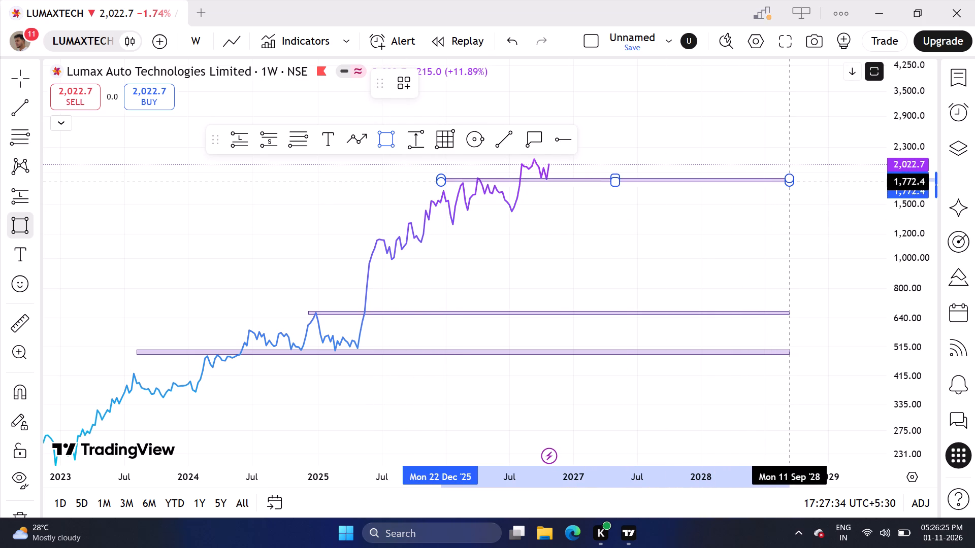
{"action": "left_click", "coordinate": [790, 182]}
{"action": "left_click", "coordinate": [725, 225]}
Draw another thin rectangle zone with its bottom at about 1,273, from 22 September 2025 to 11 September 2028.
{"action": "left_click_drag", "start_coordinate": [579, 243], "coordinate": [439, 304]}
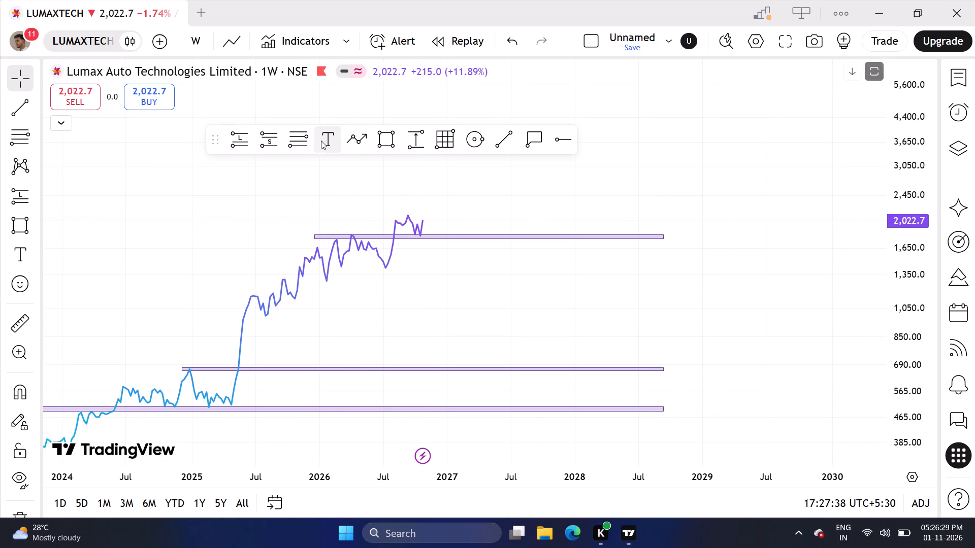
{"action": "left_click", "coordinate": [392, 143]}
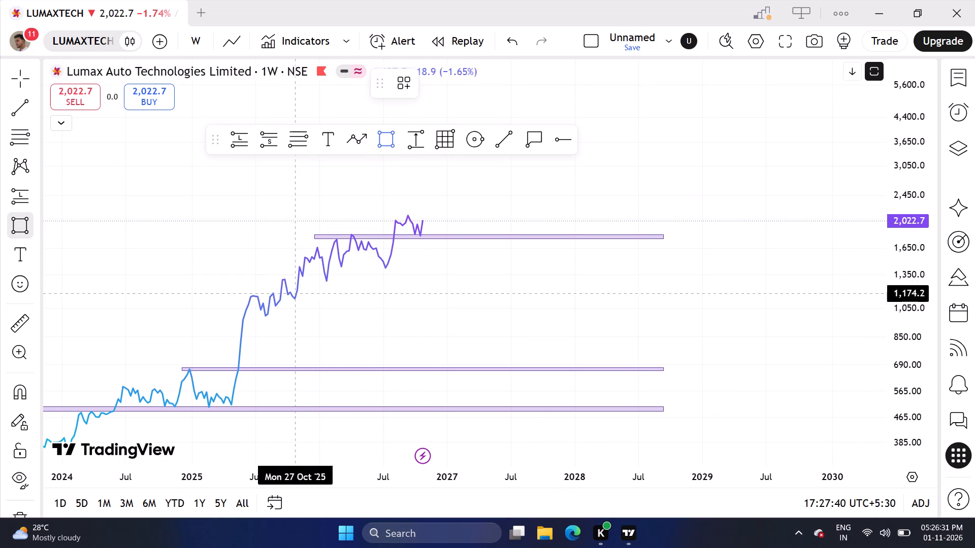
{"action": "left_click", "coordinate": [283, 279]}
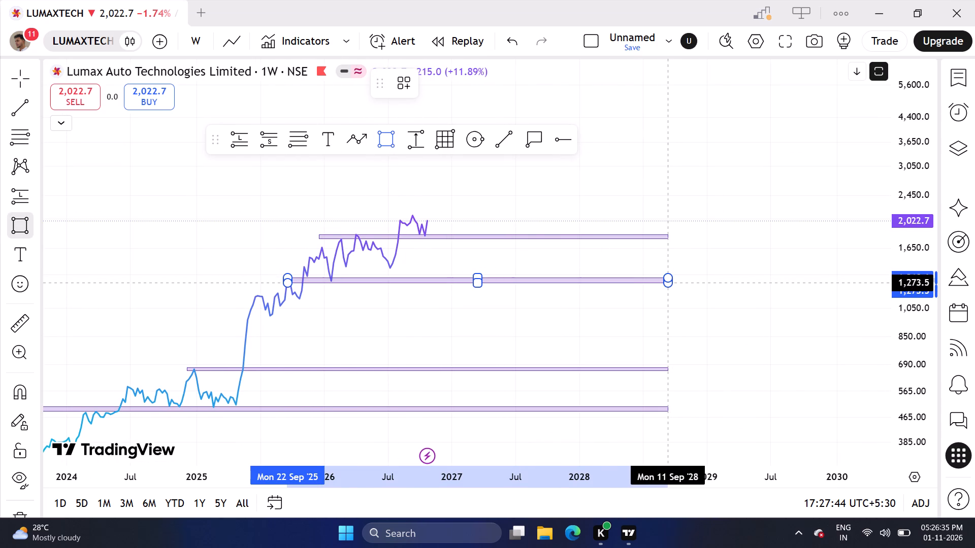
{"action": "left_click", "coordinate": [668, 283]}
{"action": "left_click", "coordinate": [630, 300]}
Switch the chart style from Line back to Candles.
{"action": "left_click", "coordinate": [223, 43]}
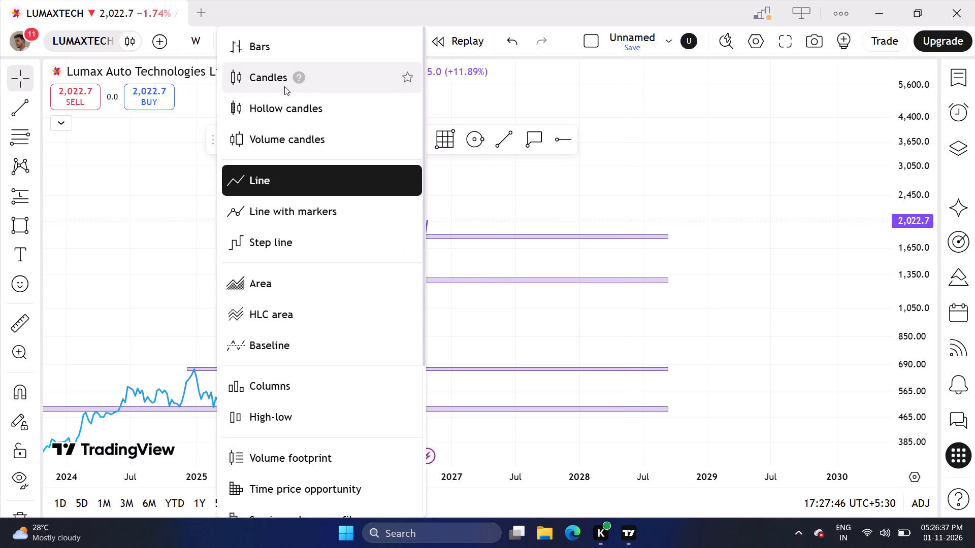
{"action": "left_click", "coordinate": [284, 86]}
Draw a Fib retracement from about 1,311 at 7 April 2025 down to 657.45, and raise its start to 1,772.4.
{"action": "scroll", "coordinate": [425, 340], "scroll_direction": "up", "scroll_amount": 1}
{"action": "left_click_drag", "start_coordinate": [409, 335], "coordinate": [487, 306]}
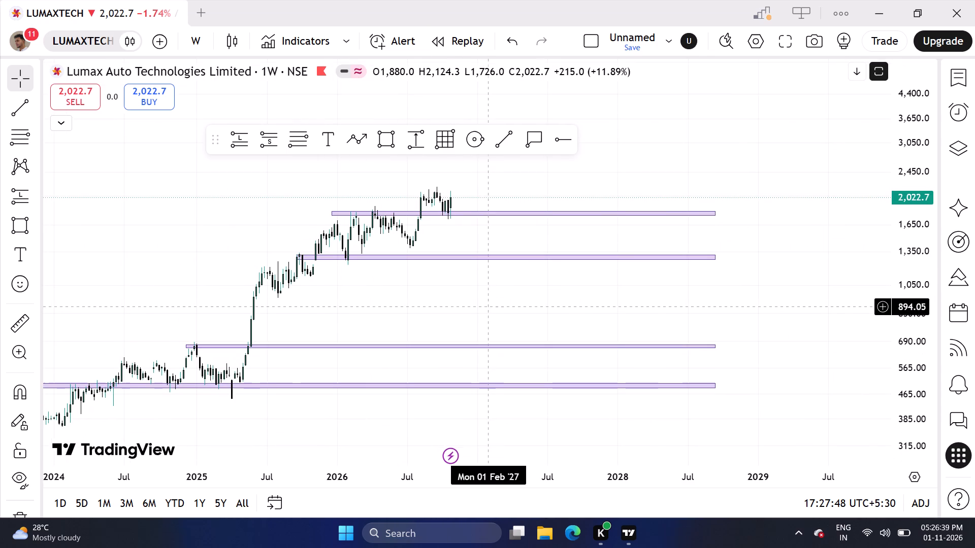
{"action": "scroll", "coordinate": [409, 322], "scroll_direction": "up", "scroll_amount": 2}
{"action": "left_click", "coordinate": [294, 132]}
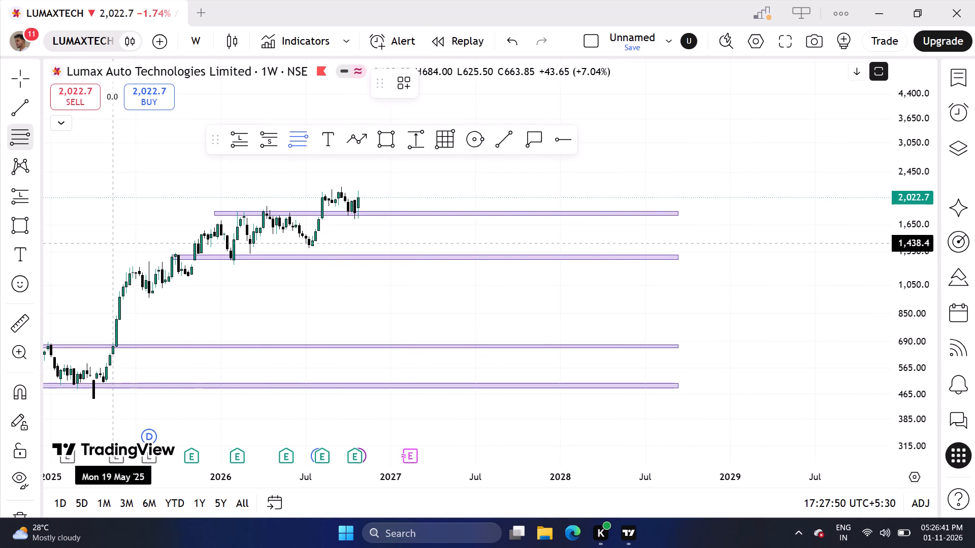
{"action": "left_click", "coordinate": [94, 256]}
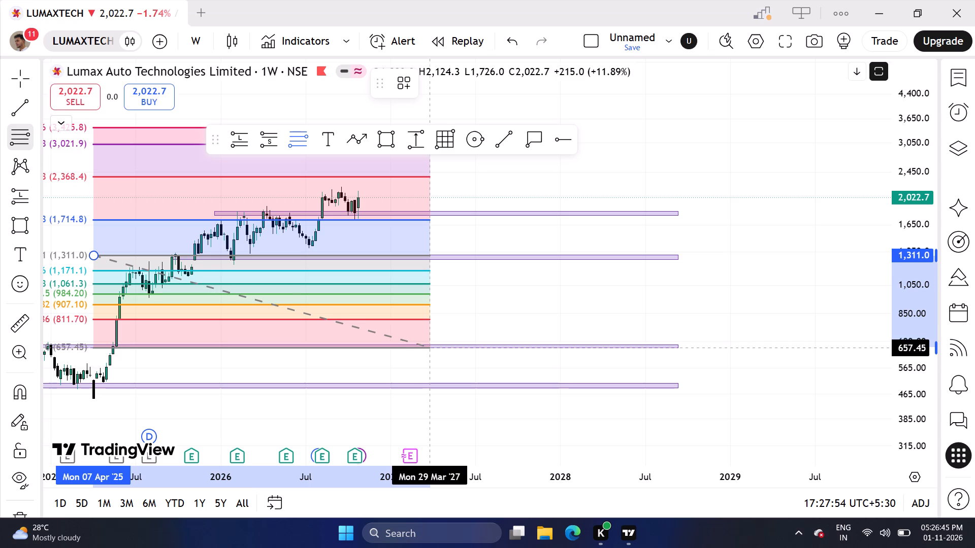
{"action": "left_click", "coordinate": [429, 348]}
{"action": "left_click_drag", "start_coordinate": [95, 256], "coordinate": [74, 215]}
{"action": "left_click", "coordinate": [497, 301]}
Draw a thin rectangle zone at the retracement's 1.618 level, topping at about 2,481, from 3 August 2026 to 11 September 2028.
{"action": "scroll", "coordinate": [498, 299], "scroll_direction": "down", "scroll_amount": 1}
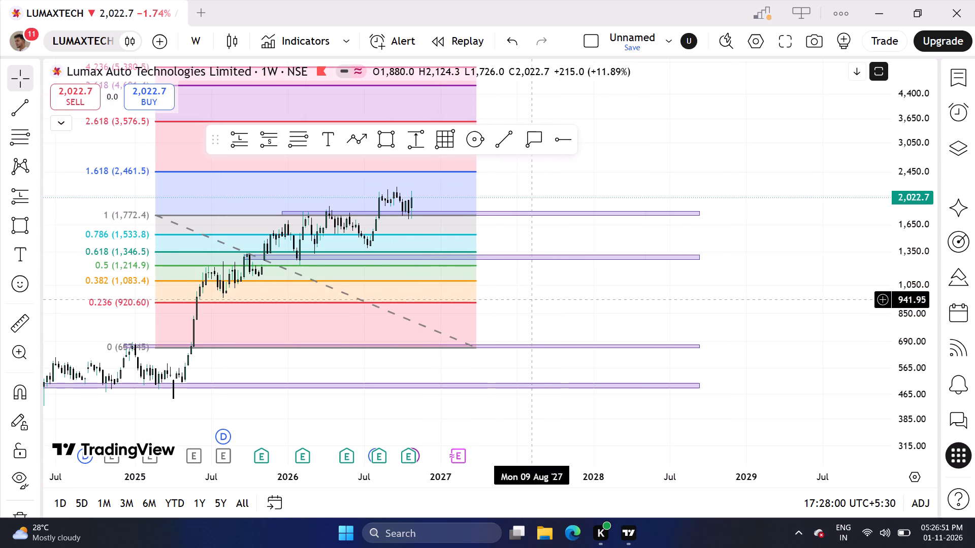
{"action": "left_click_drag", "start_coordinate": [530, 282], "coordinate": [528, 338]}
{"action": "left_click", "coordinate": [383, 139]}
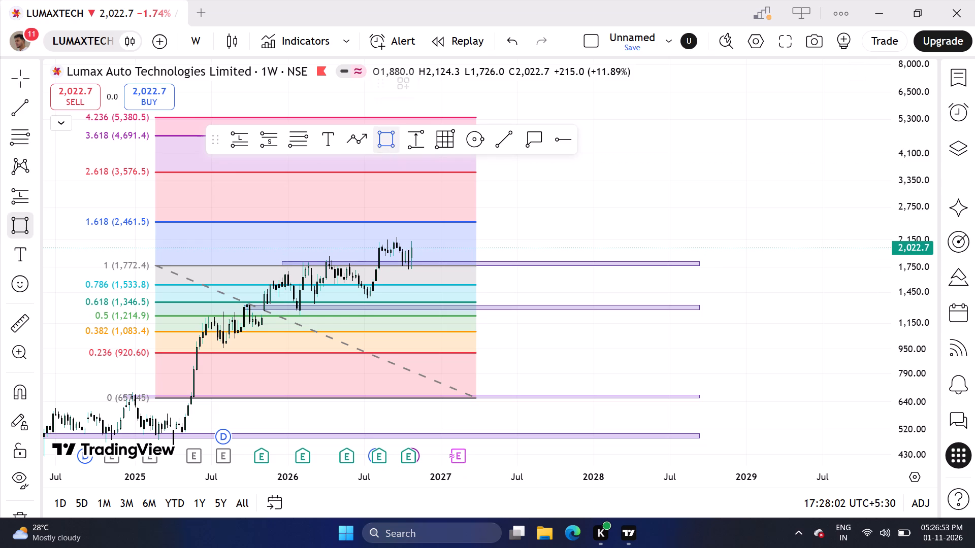
{"action": "left_click", "coordinate": [377, 223]}
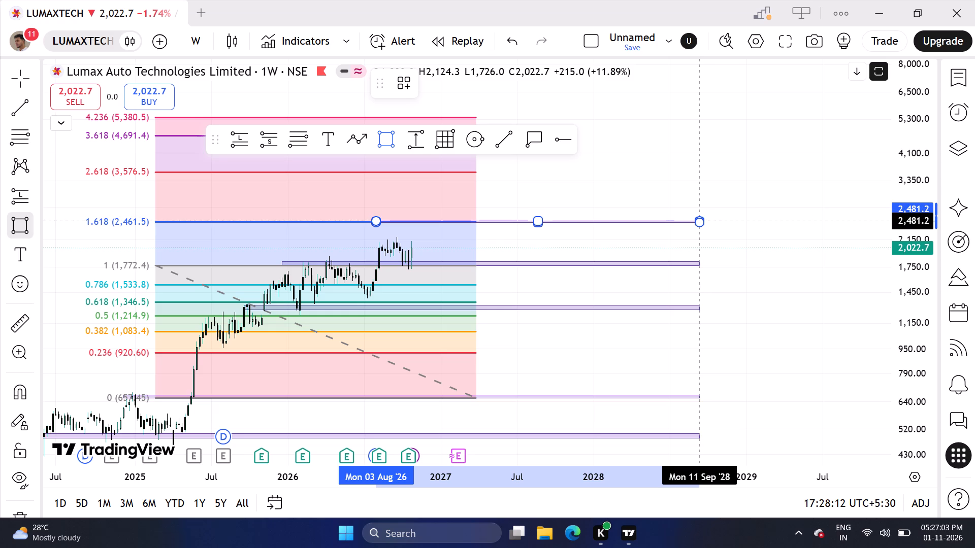
{"action": "left_click", "coordinate": [700, 221]}
{"action": "left_click", "coordinate": [663, 252]}
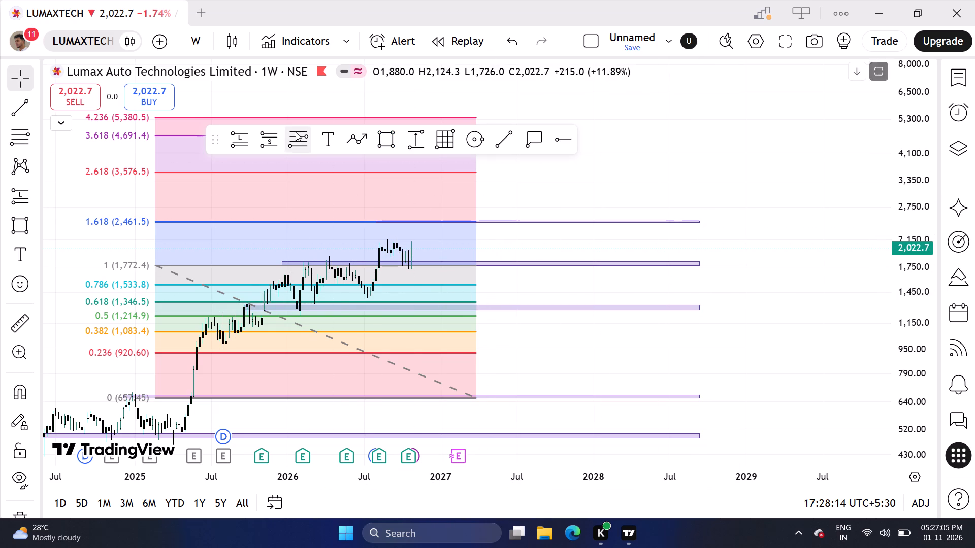
Draw a second Fib retracement from about 2,466.8 at 27 April 2026 to about 1,772 at 31 May 2027.
{"action": "left_click", "coordinate": [296, 132]}
{"action": "left_click", "coordinate": [334, 222]}
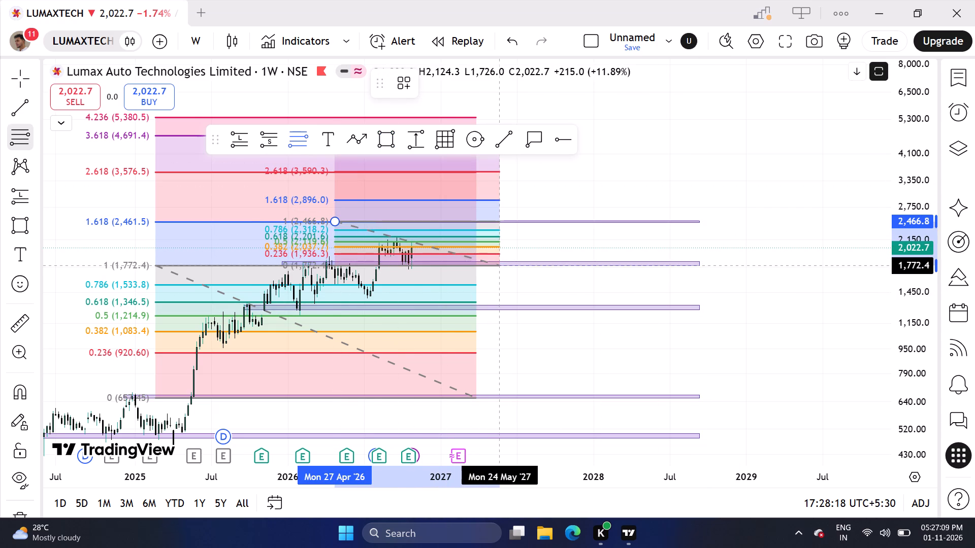
{"action": "left_click", "coordinate": [500, 266]}
{"action": "left_click", "coordinate": [513, 241]}
{"action": "scroll", "coordinate": [901, 343], "scroll_direction": "up", "scroll_amount": 12}
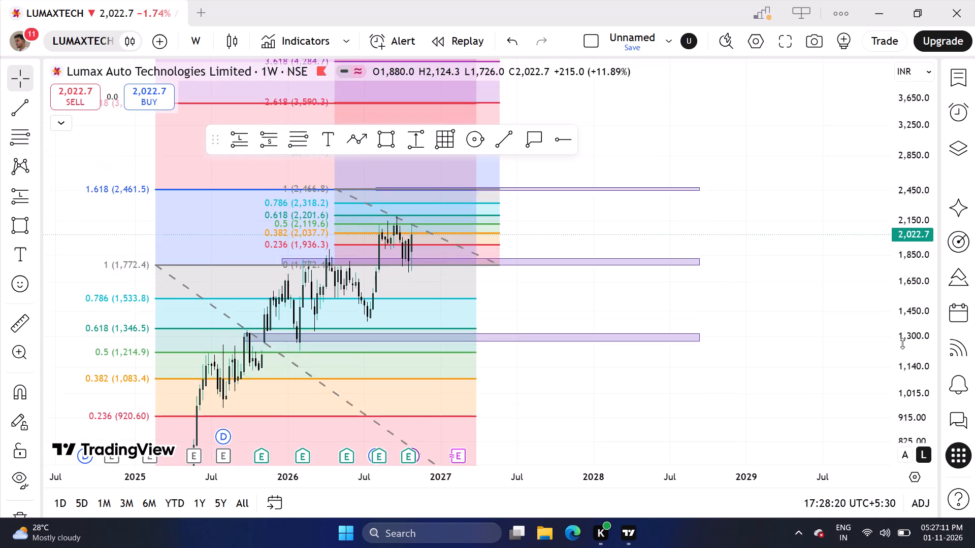
{"action": "scroll", "coordinate": [902, 344], "scroll_direction": "up", "scroll_amount": 3}
{"action": "scroll", "coordinate": [600, 352], "scroll_direction": "up", "scroll_amount": 3}
{"action": "left_click_drag", "start_coordinate": [371, 277], "coordinate": [389, 328]}
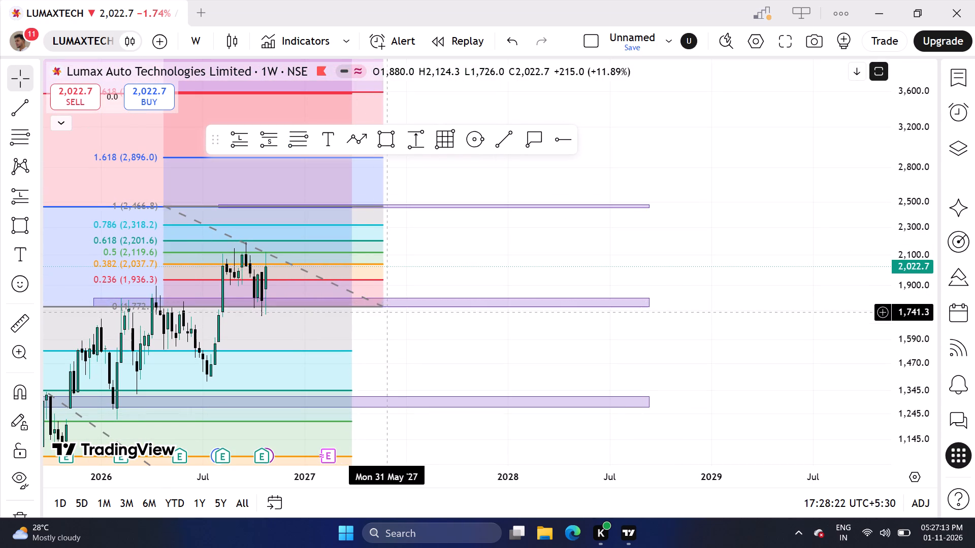
{"action": "left_click_drag", "start_coordinate": [383, 307], "coordinate": [387, 307]}
{"action": "left_click", "coordinate": [396, 327]}
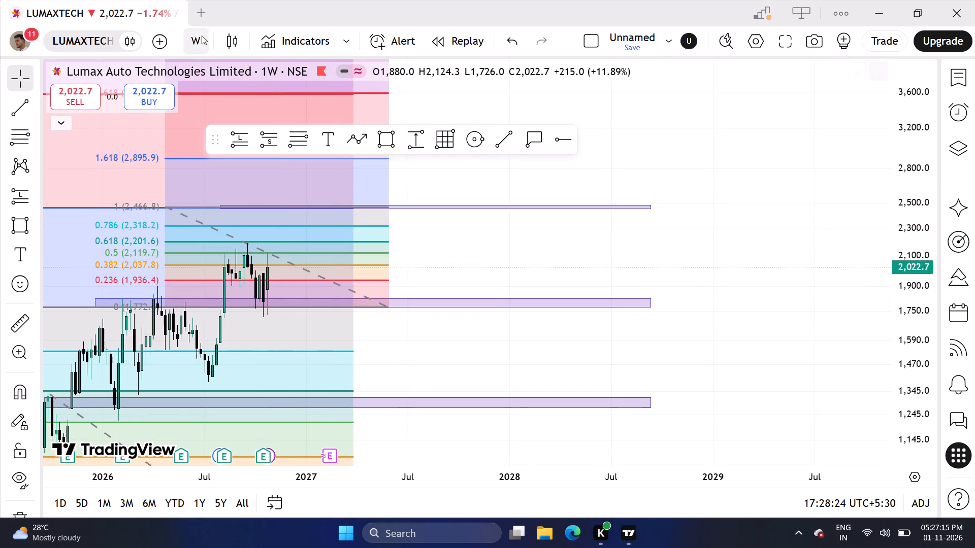
Change the chart's time interval from weekly to daily.
{"action": "left_click", "coordinate": [202, 36]}
{"action": "scroll", "coordinate": [253, 218], "scroll_direction": "down", "scroll_amount": 8}
{"action": "left_click", "coordinate": [234, 257]}
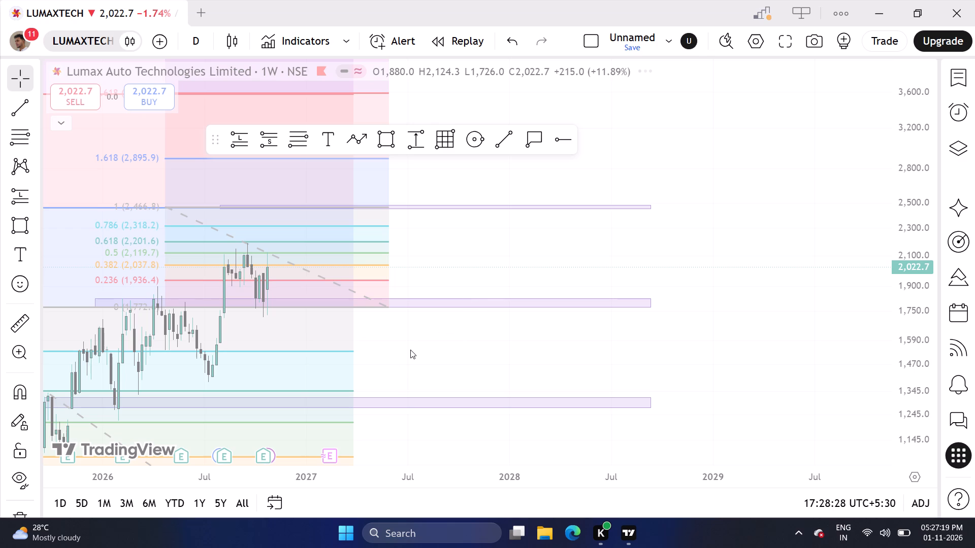
Add a horizontal ray at 2,123.0 starting from the 29 October 2026 candle's high.
{"action": "scroll", "coordinate": [411, 352], "scroll_direction": "up", "scroll_amount": 1}
{"action": "scroll", "coordinate": [492, 342], "scroll_direction": "down", "scroll_amount": 5}
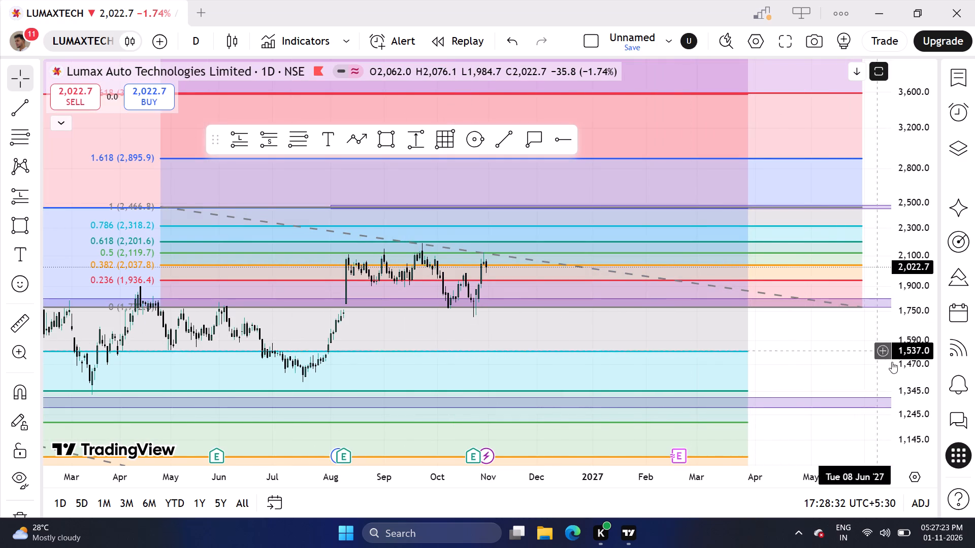
{"action": "scroll", "coordinate": [923, 370], "scroll_direction": "up", "scroll_amount": 6}
{"action": "scroll", "coordinate": [811, 391], "scroll_direction": "up", "scroll_amount": 2}
{"action": "left_click_drag", "start_coordinate": [799, 391], "coordinate": [735, 414]}
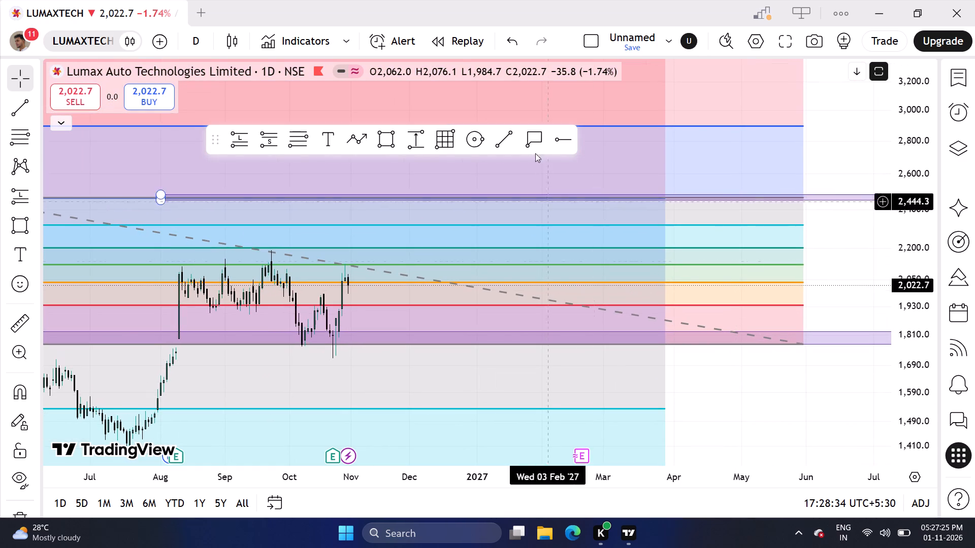
{"action": "left_click", "coordinate": [573, 140]}
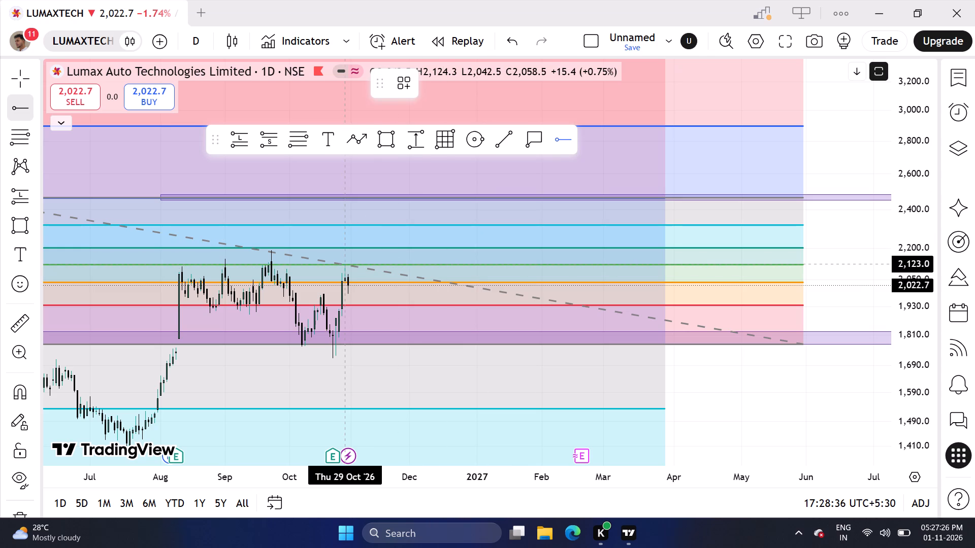
{"action": "left_click", "coordinate": [346, 264]}
{"action": "left_click", "coordinate": [717, 402]}
{"action": "left_click", "coordinate": [804, 347]}
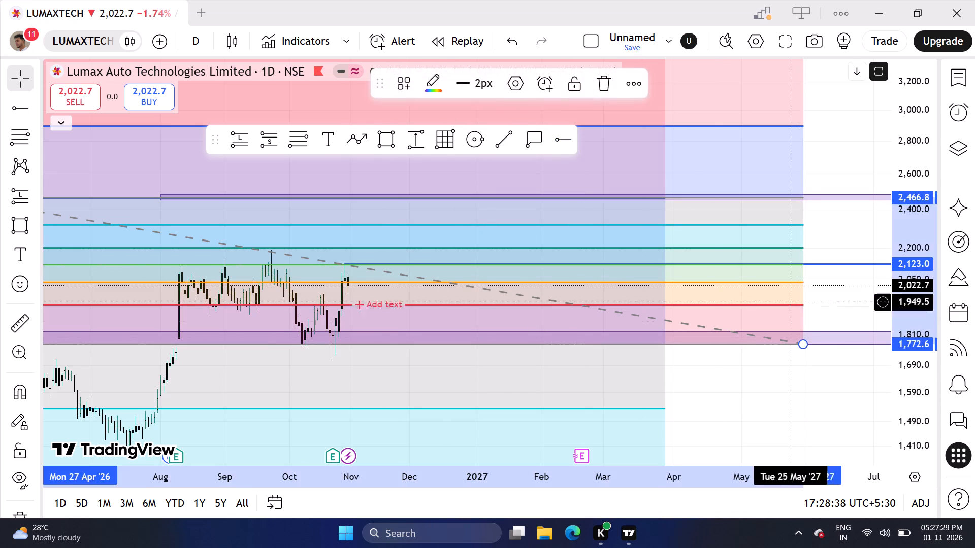
Draw a thin rectangle zone at the second retracement's 1.618 level near 2,890, from 31 July 2026 to about mid-October 2027.
{"action": "left_click_drag", "start_coordinate": [840, 146], "coordinate": [756, 248]}
{"action": "left_click", "coordinate": [385, 139]}
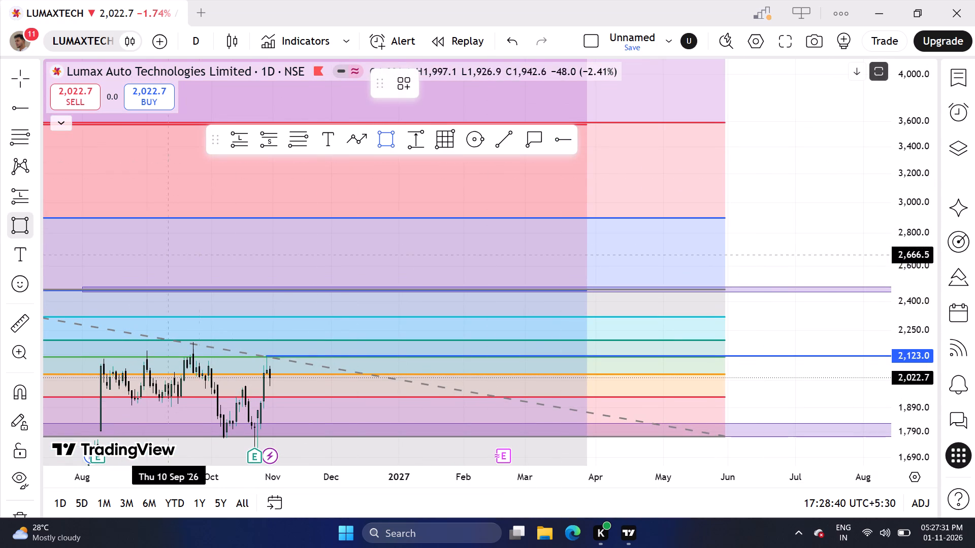
{"action": "left_click", "coordinate": [81, 220]}
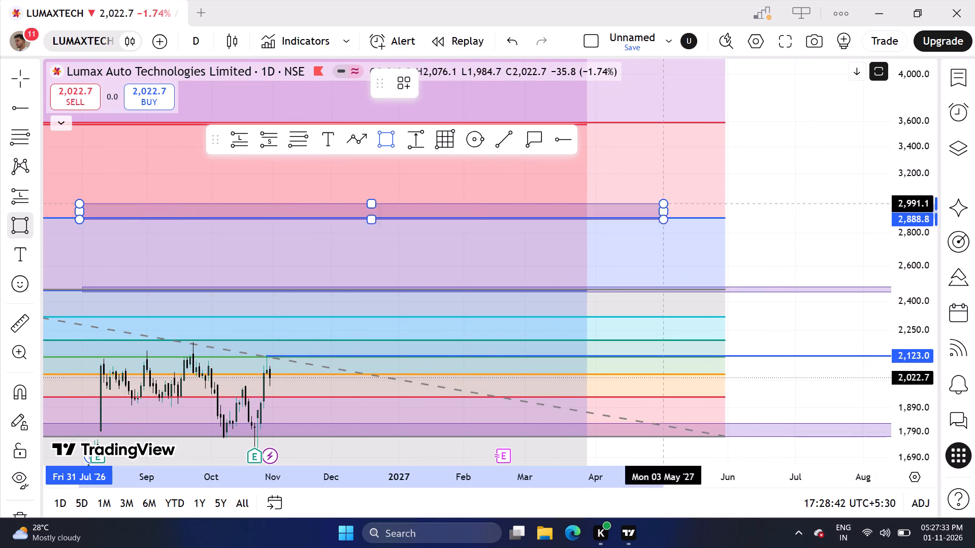
{"action": "left_click", "coordinate": [886, 217]}
{"action": "left_click_drag", "start_coordinate": [848, 240], "coordinate": [681, 265]}
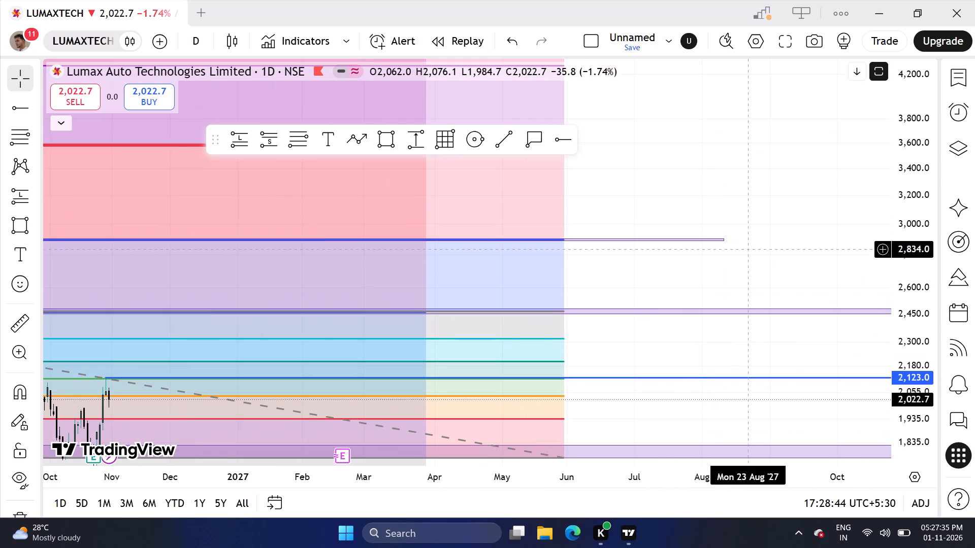
{"action": "left_click_drag", "start_coordinate": [727, 245], "coordinate": [873, 241]}
{"action": "left_click", "coordinate": [800, 277]}
Delete both Fib retracements, keeping the rectangle zones and the horizontal ray.
{"action": "scroll", "coordinate": [727, 298], "scroll_direction": "down", "scroll_amount": 2}
{"action": "left_click_drag", "start_coordinate": [724, 291], "coordinate": [707, 204]}
{"action": "left_click", "coordinate": [613, 312]}
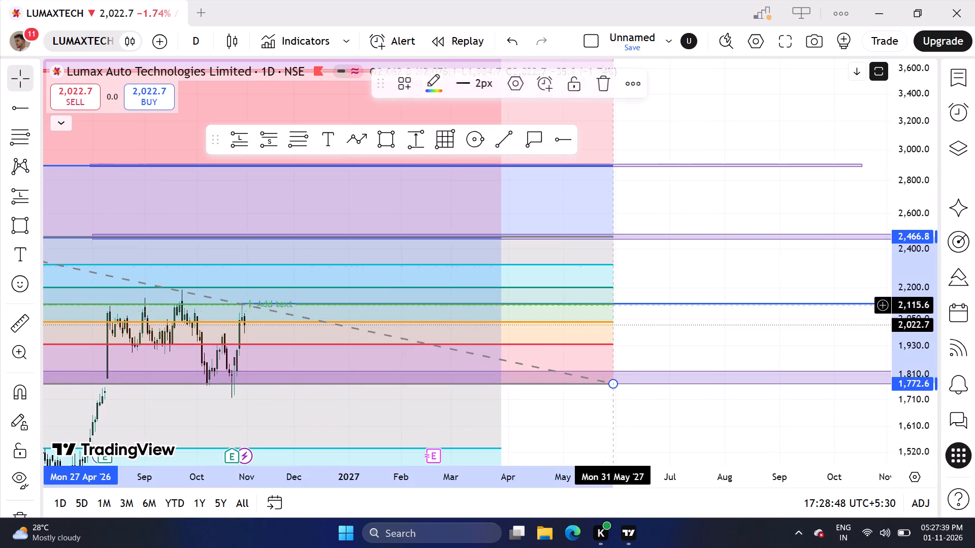
{"action": "left_click", "coordinate": [594, 79]}
{"action": "left_click", "coordinate": [497, 346]}
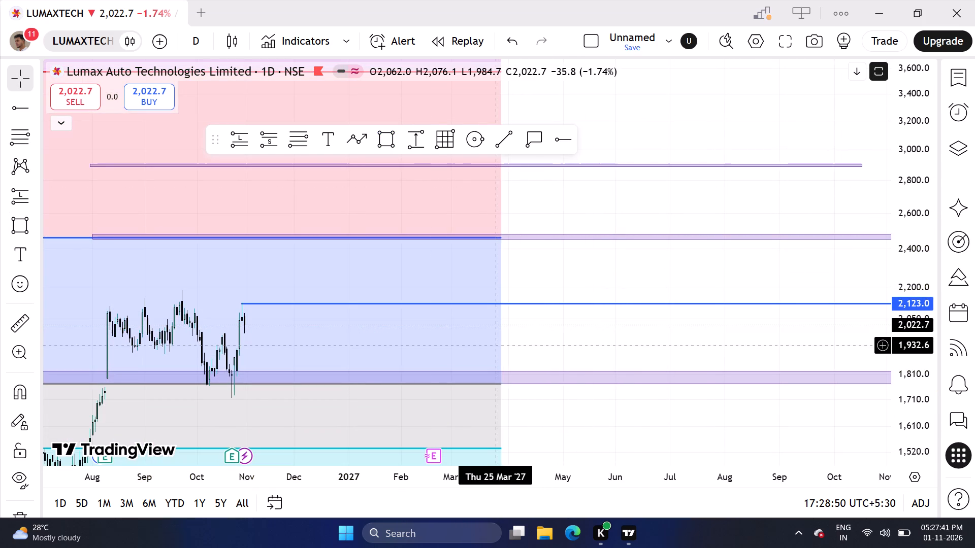
{"action": "left_click", "coordinate": [503, 343]}
{"action": "left_click", "coordinate": [597, 81]}
Examine the recent daily candles in relation to the rectangle zones and the 2,123.0 ray.
{"action": "left_click_drag", "start_coordinate": [348, 280], "coordinate": [561, 207]}
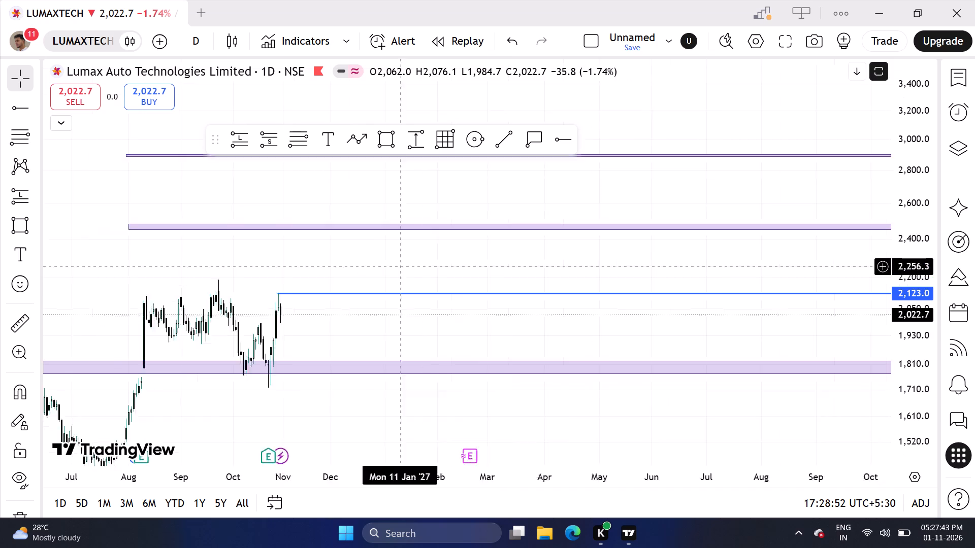
{"action": "left_click_drag", "start_coordinate": [561, 207], "coordinate": [566, 205]}
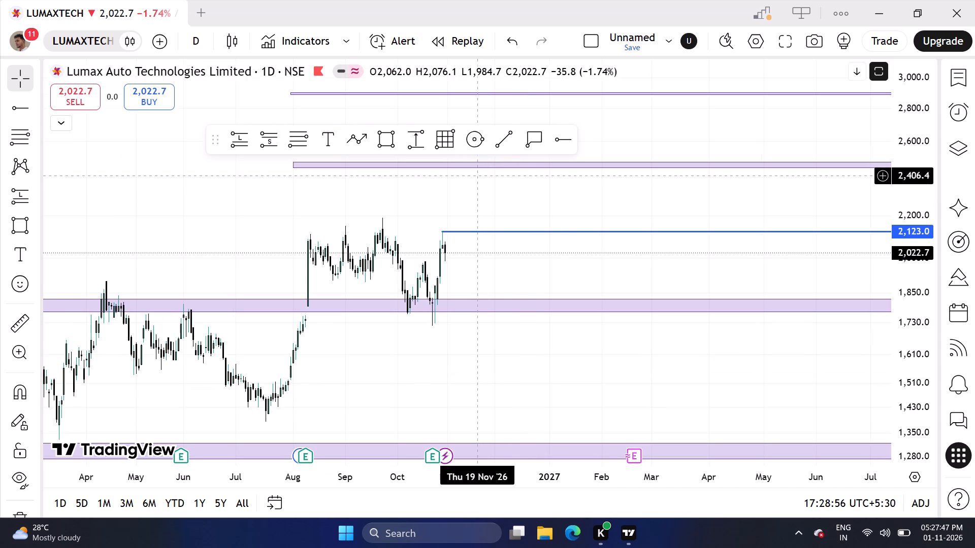
{"action": "scroll", "coordinate": [460, 285], "scroll_direction": "up", "scroll_amount": 5}
{"action": "left_click_drag", "start_coordinate": [292, 351], "coordinate": [701, 353]}
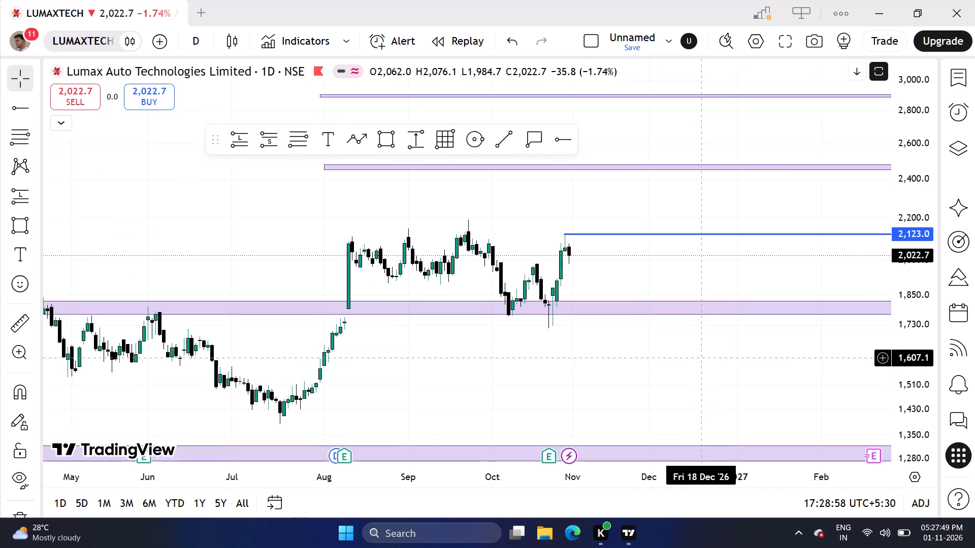
{"action": "left_click_drag", "start_coordinate": [701, 353], "coordinate": [701, 352]}
{"action": "scroll", "coordinate": [698, 352], "scroll_direction": "up", "scroll_amount": 1}
{"action": "left_click_drag", "start_coordinate": [696, 349], "coordinate": [644, 379]}
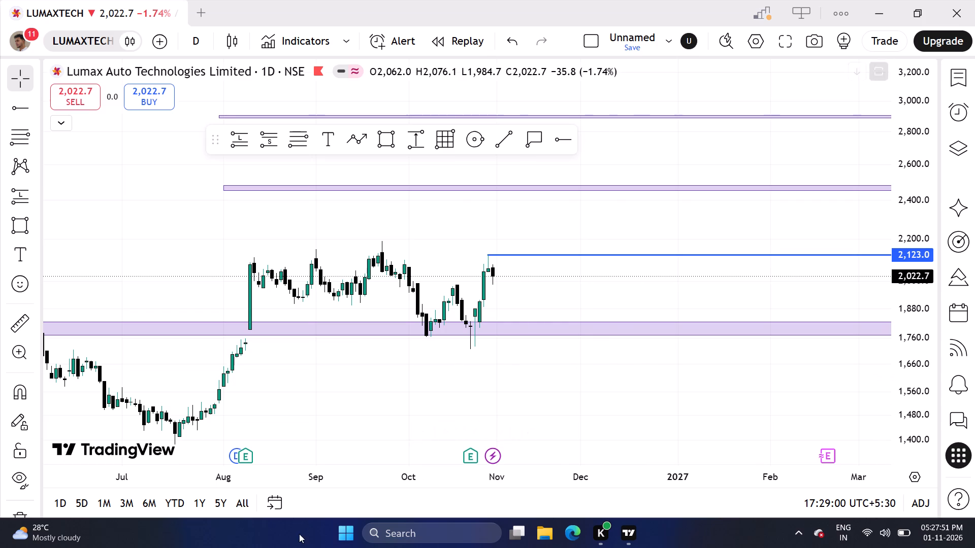
Open the Windows Calculator and compute 2400 minus 2120.
{"action": "left_click", "coordinate": [347, 534]}
{"action": "left_click", "coordinate": [554, 443]}
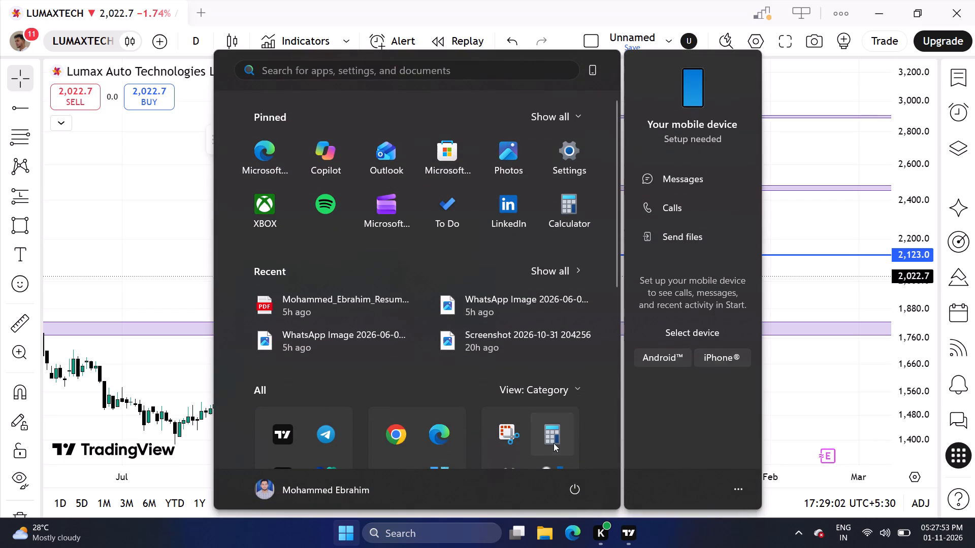
{"action": "left_click", "coordinate": [554, 443]}
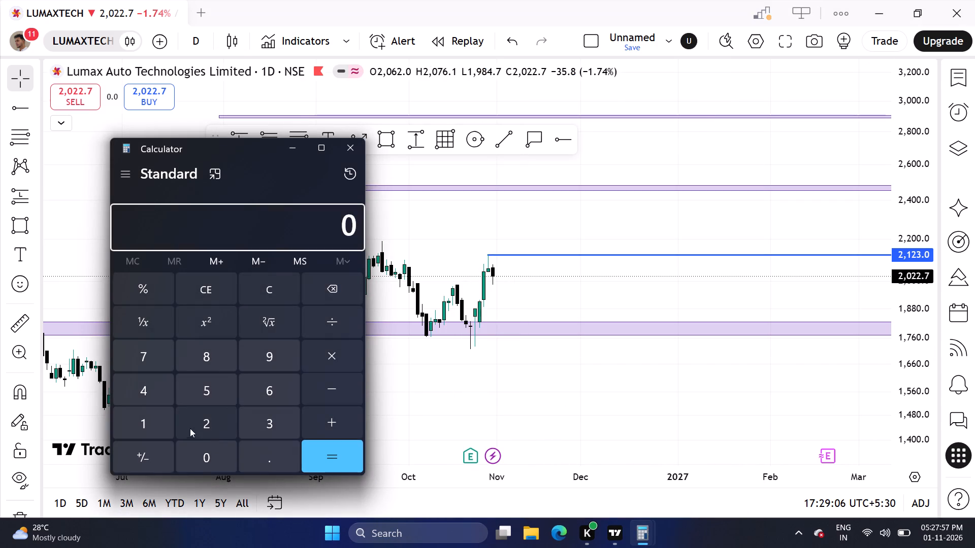
{"action": "left_click", "coordinate": [204, 425]}
{"action": "left_click", "coordinate": [143, 386]}
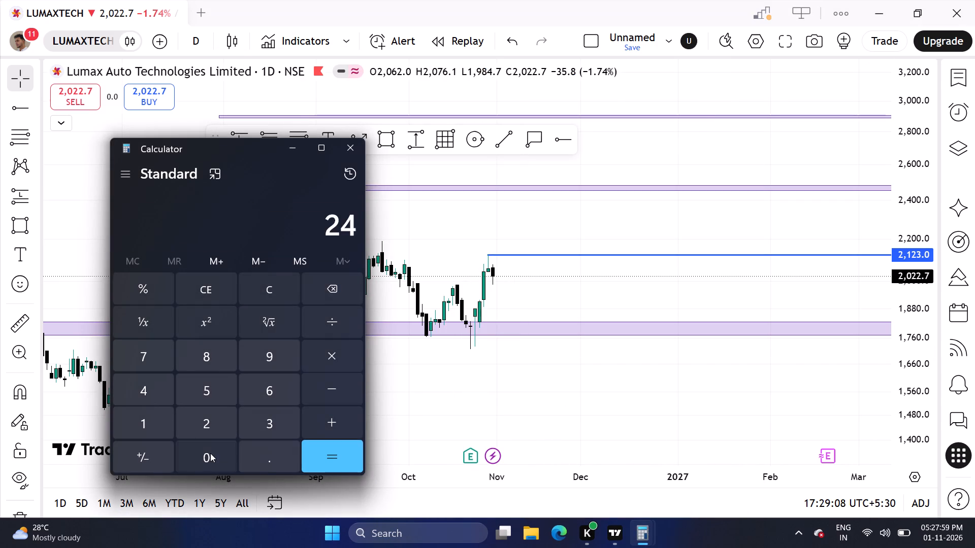
{"action": "double_click", "coordinate": [210, 453]}
{"action": "left_click", "coordinate": [335, 389]}
{"action": "left_click", "coordinate": [210, 417]}
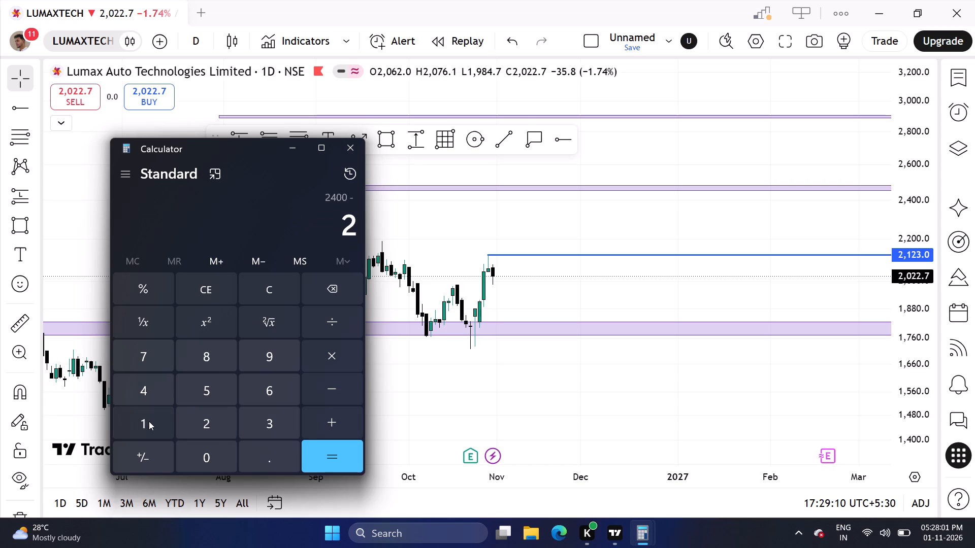
{"action": "left_click", "coordinate": [152, 422]}
{"action": "left_click", "coordinate": [205, 421]}
{"action": "left_click", "coordinate": [211, 452]}
{"action": "left_click", "coordinate": [338, 452]}
Multiply the calculated difference by 32 and close the Calculator.
{"action": "left_click", "coordinate": [346, 358]}
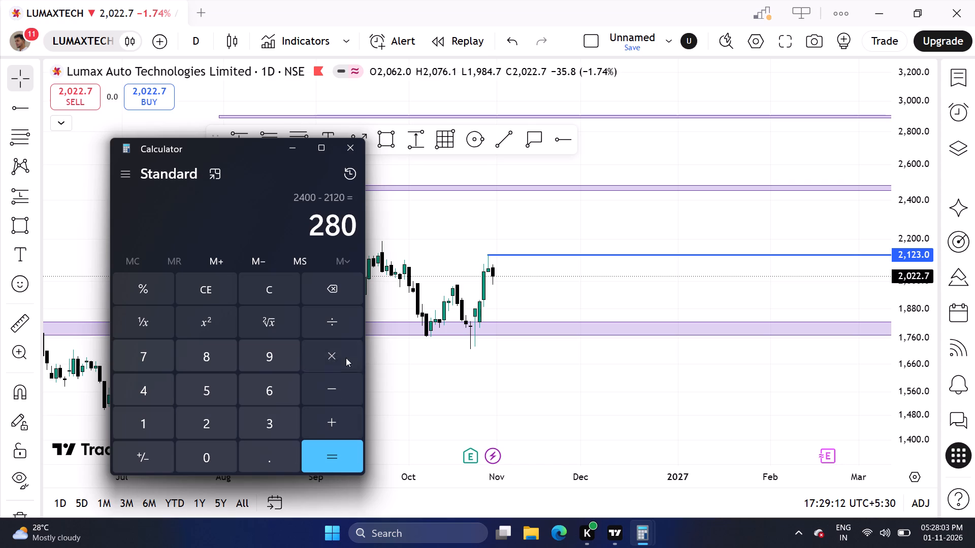
{"action": "left_click", "coordinate": [265, 420]}
{"action": "left_click", "coordinate": [198, 420]}
{"action": "left_click", "coordinate": [329, 445]}
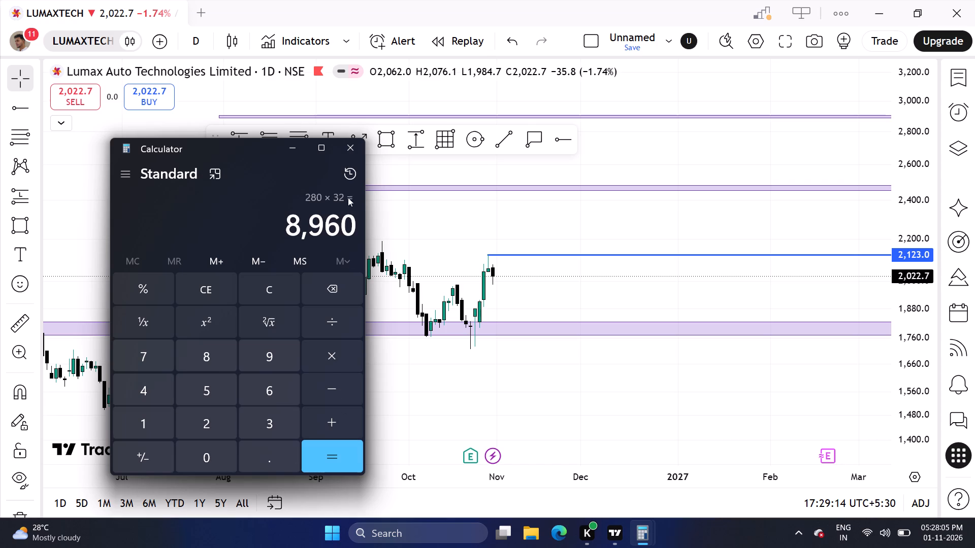
{"action": "left_click", "coordinate": [355, 150]}
{"action": "left_click", "coordinate": [353, 145]}
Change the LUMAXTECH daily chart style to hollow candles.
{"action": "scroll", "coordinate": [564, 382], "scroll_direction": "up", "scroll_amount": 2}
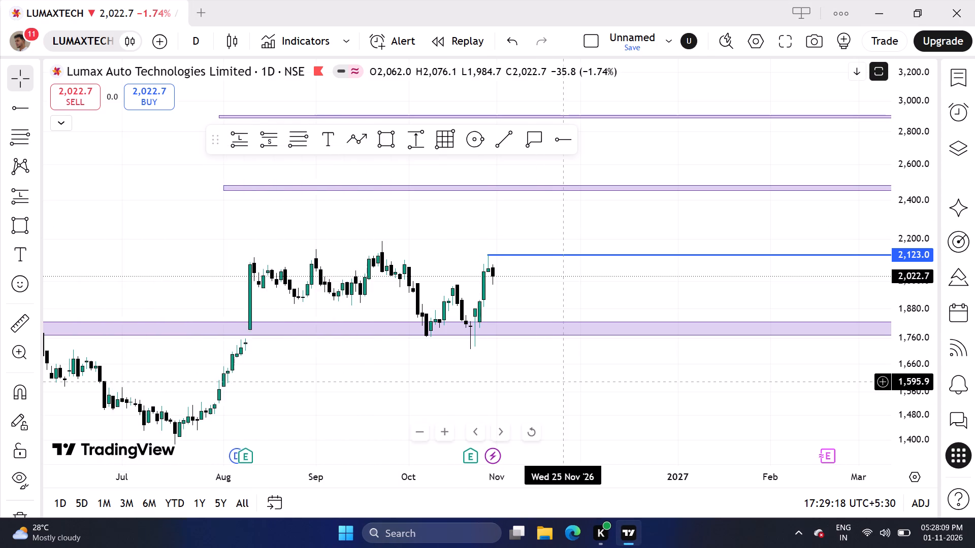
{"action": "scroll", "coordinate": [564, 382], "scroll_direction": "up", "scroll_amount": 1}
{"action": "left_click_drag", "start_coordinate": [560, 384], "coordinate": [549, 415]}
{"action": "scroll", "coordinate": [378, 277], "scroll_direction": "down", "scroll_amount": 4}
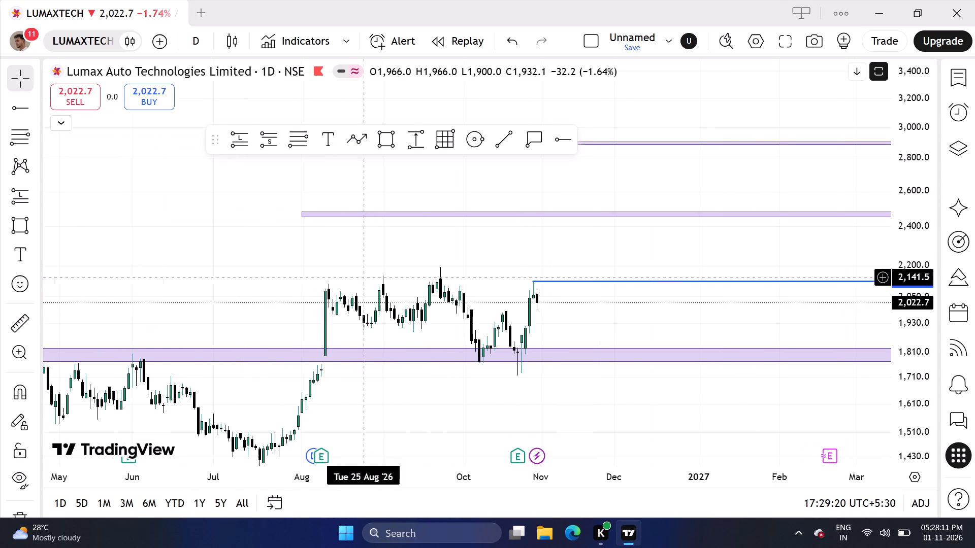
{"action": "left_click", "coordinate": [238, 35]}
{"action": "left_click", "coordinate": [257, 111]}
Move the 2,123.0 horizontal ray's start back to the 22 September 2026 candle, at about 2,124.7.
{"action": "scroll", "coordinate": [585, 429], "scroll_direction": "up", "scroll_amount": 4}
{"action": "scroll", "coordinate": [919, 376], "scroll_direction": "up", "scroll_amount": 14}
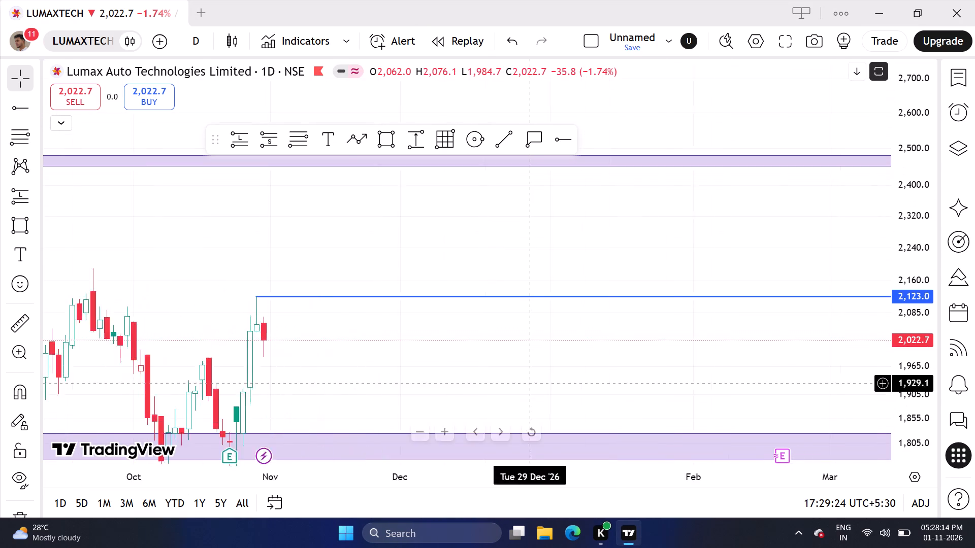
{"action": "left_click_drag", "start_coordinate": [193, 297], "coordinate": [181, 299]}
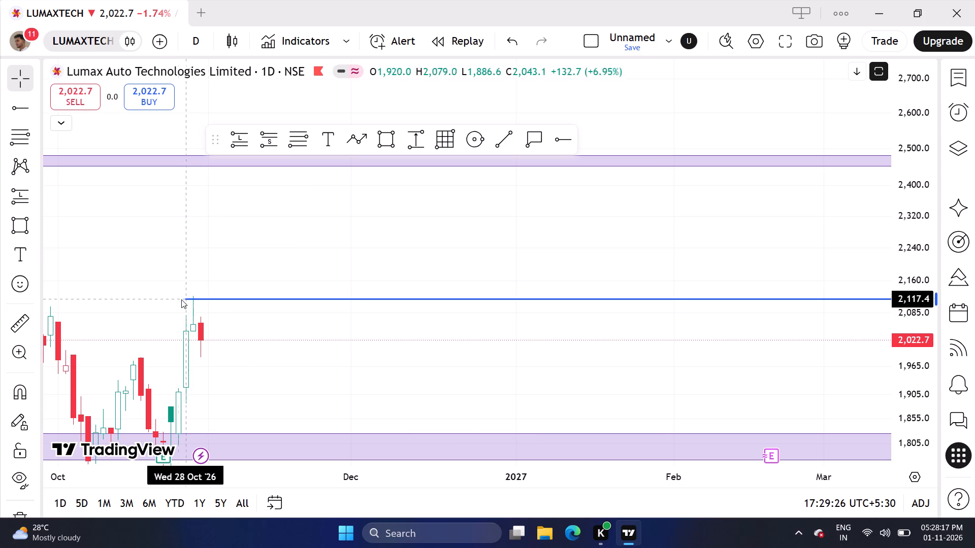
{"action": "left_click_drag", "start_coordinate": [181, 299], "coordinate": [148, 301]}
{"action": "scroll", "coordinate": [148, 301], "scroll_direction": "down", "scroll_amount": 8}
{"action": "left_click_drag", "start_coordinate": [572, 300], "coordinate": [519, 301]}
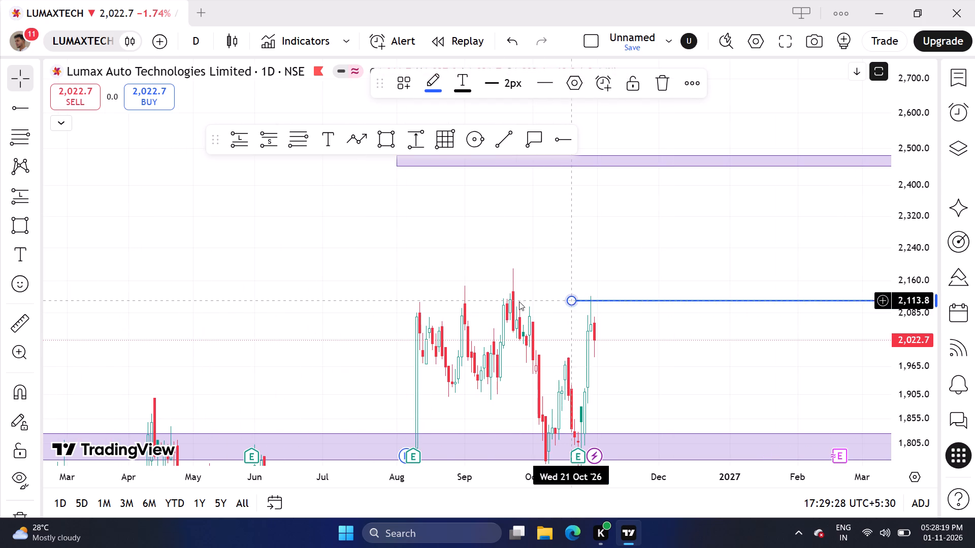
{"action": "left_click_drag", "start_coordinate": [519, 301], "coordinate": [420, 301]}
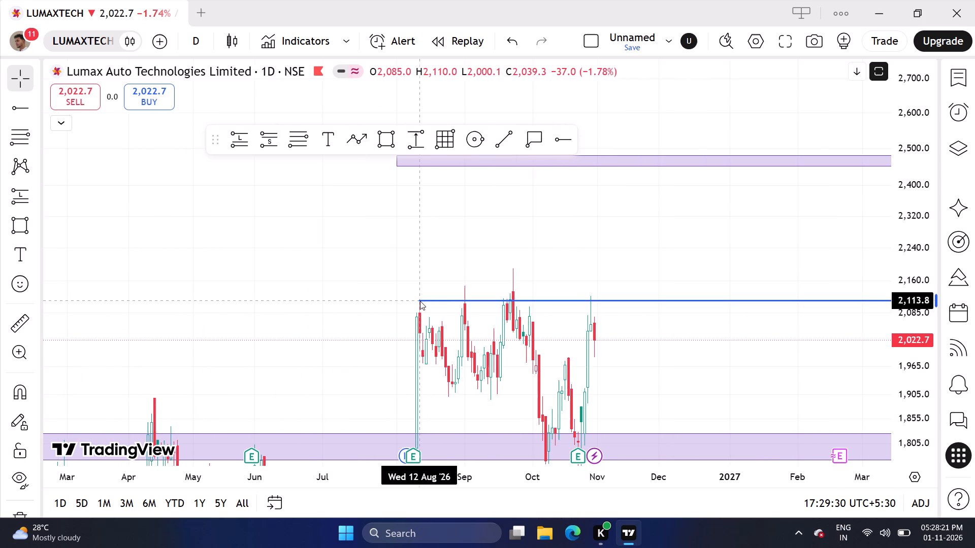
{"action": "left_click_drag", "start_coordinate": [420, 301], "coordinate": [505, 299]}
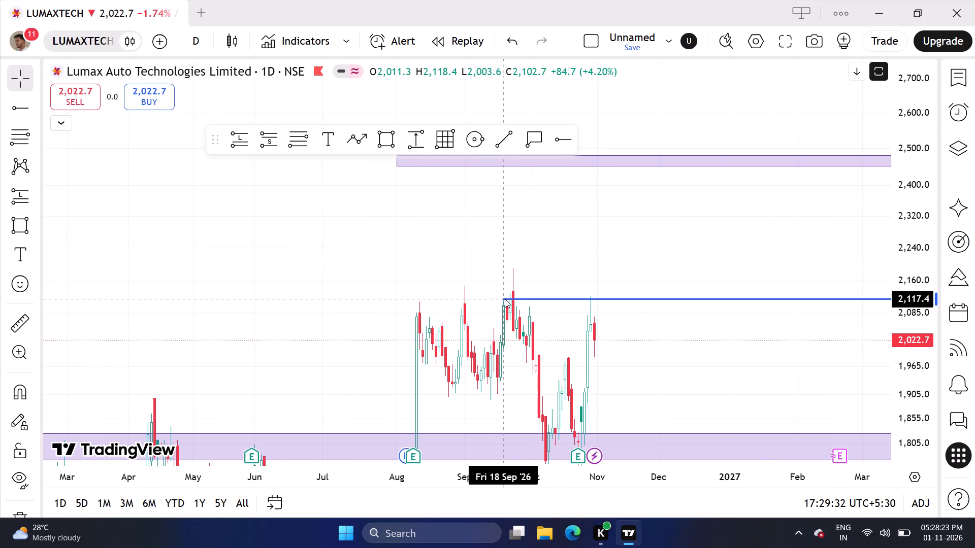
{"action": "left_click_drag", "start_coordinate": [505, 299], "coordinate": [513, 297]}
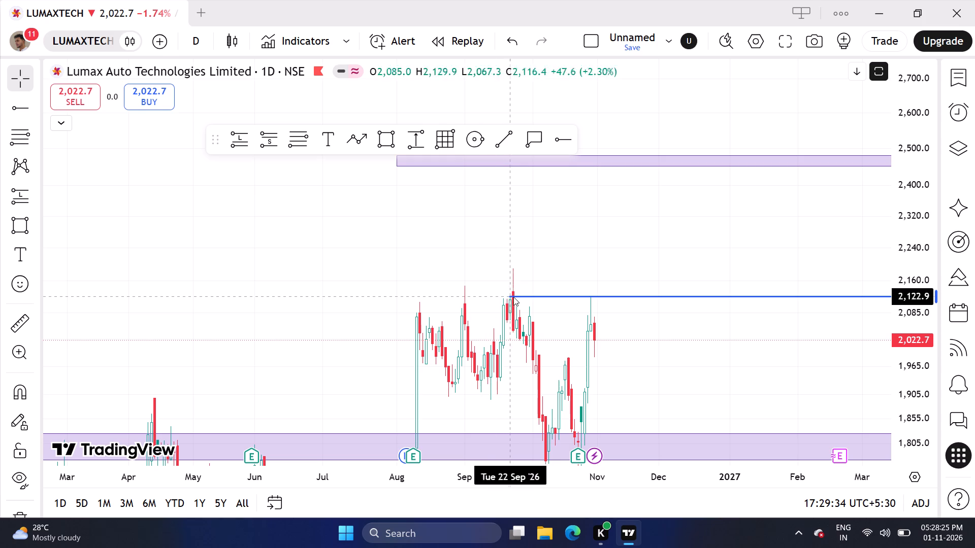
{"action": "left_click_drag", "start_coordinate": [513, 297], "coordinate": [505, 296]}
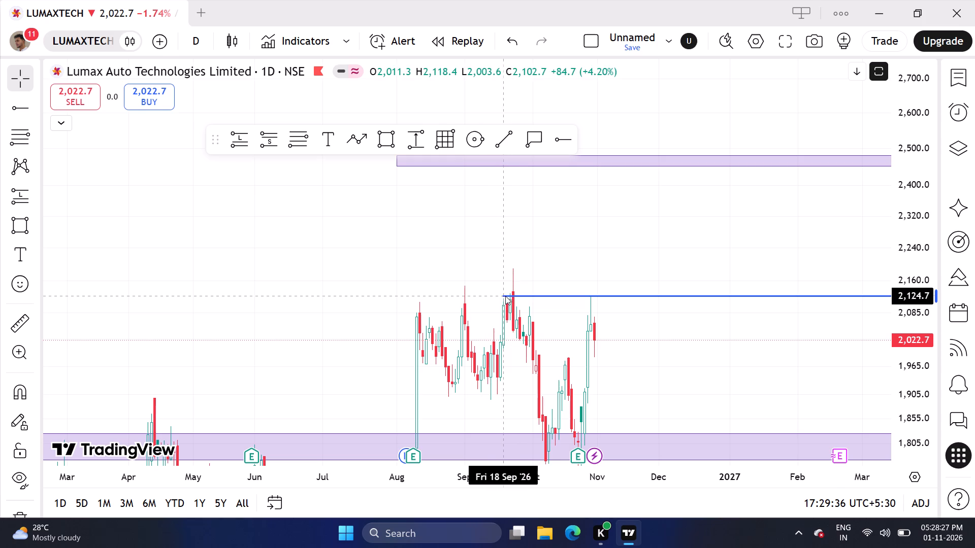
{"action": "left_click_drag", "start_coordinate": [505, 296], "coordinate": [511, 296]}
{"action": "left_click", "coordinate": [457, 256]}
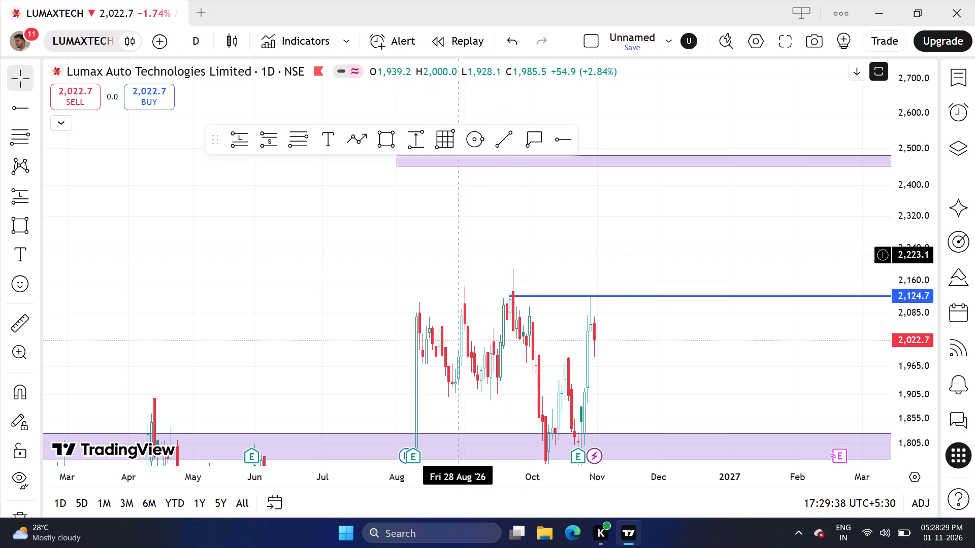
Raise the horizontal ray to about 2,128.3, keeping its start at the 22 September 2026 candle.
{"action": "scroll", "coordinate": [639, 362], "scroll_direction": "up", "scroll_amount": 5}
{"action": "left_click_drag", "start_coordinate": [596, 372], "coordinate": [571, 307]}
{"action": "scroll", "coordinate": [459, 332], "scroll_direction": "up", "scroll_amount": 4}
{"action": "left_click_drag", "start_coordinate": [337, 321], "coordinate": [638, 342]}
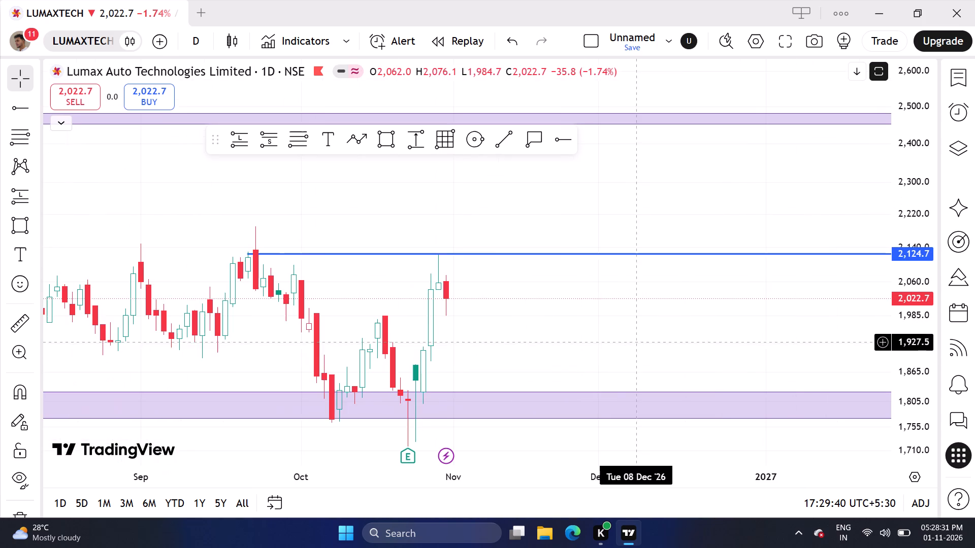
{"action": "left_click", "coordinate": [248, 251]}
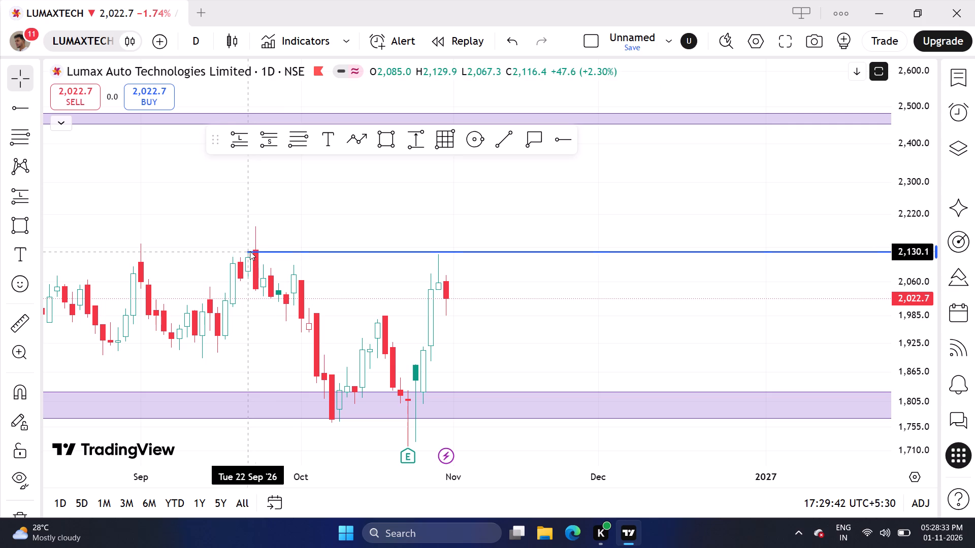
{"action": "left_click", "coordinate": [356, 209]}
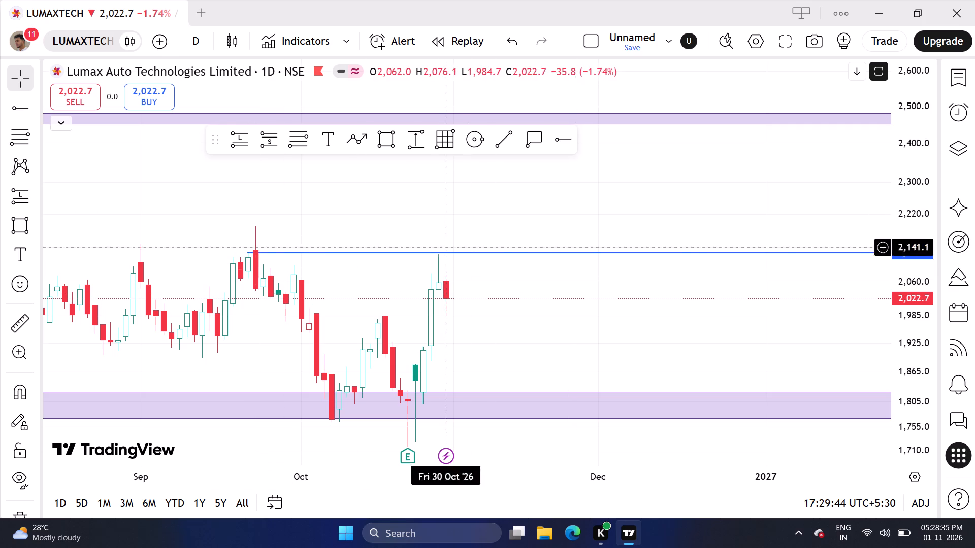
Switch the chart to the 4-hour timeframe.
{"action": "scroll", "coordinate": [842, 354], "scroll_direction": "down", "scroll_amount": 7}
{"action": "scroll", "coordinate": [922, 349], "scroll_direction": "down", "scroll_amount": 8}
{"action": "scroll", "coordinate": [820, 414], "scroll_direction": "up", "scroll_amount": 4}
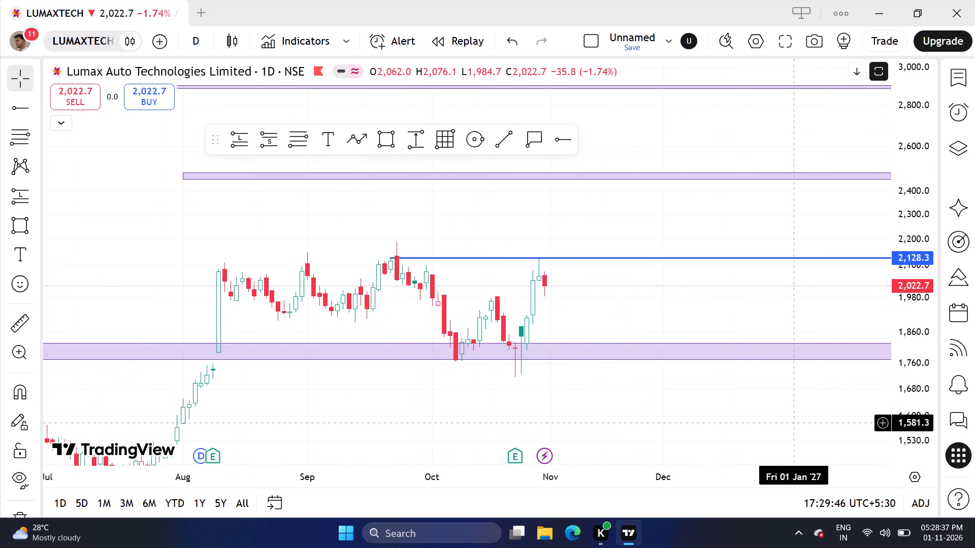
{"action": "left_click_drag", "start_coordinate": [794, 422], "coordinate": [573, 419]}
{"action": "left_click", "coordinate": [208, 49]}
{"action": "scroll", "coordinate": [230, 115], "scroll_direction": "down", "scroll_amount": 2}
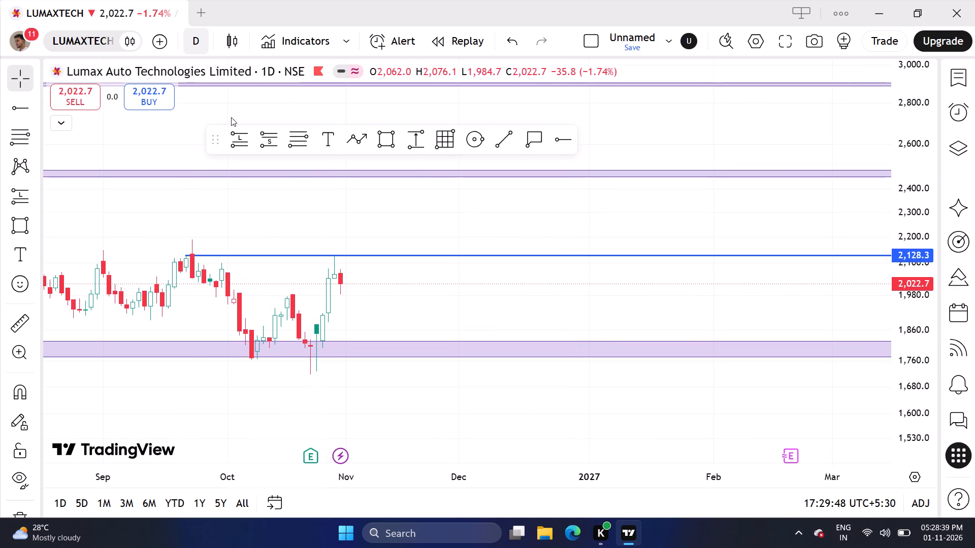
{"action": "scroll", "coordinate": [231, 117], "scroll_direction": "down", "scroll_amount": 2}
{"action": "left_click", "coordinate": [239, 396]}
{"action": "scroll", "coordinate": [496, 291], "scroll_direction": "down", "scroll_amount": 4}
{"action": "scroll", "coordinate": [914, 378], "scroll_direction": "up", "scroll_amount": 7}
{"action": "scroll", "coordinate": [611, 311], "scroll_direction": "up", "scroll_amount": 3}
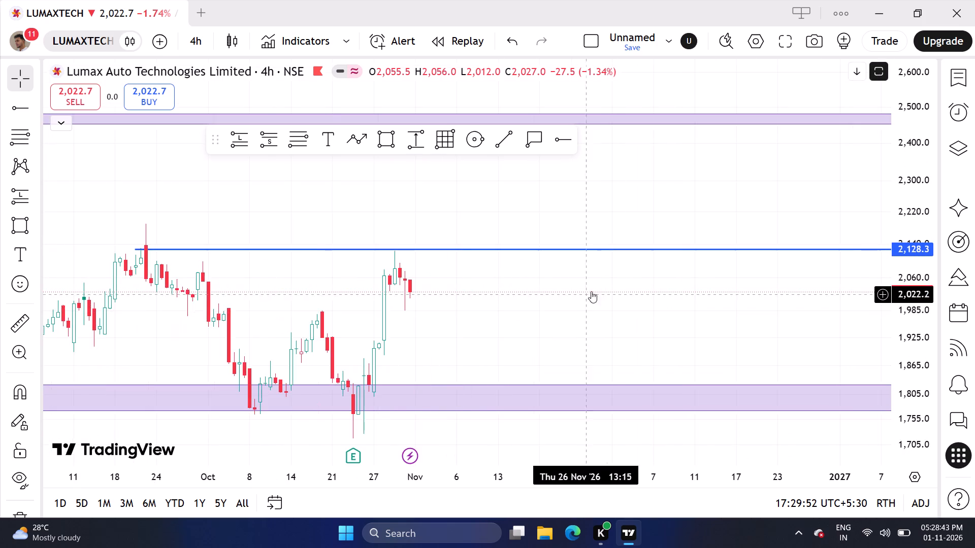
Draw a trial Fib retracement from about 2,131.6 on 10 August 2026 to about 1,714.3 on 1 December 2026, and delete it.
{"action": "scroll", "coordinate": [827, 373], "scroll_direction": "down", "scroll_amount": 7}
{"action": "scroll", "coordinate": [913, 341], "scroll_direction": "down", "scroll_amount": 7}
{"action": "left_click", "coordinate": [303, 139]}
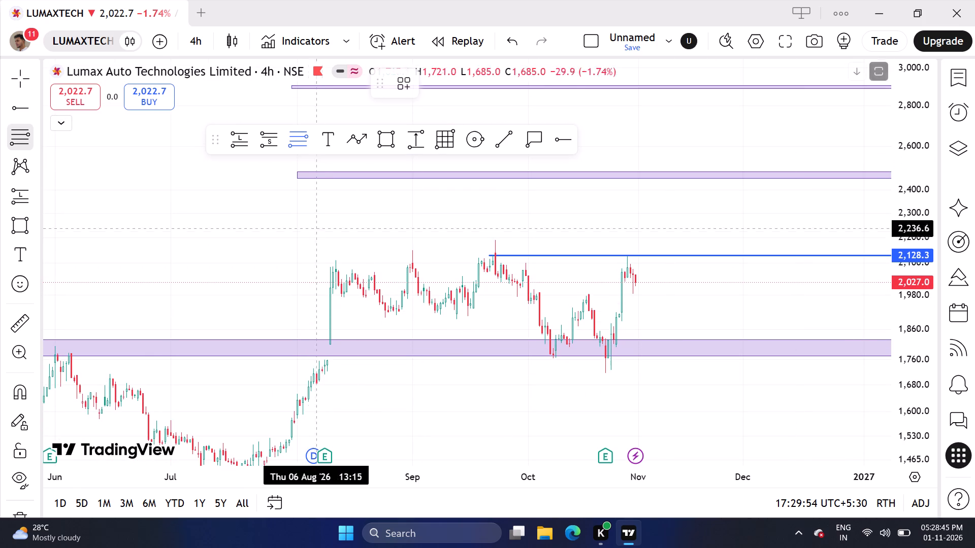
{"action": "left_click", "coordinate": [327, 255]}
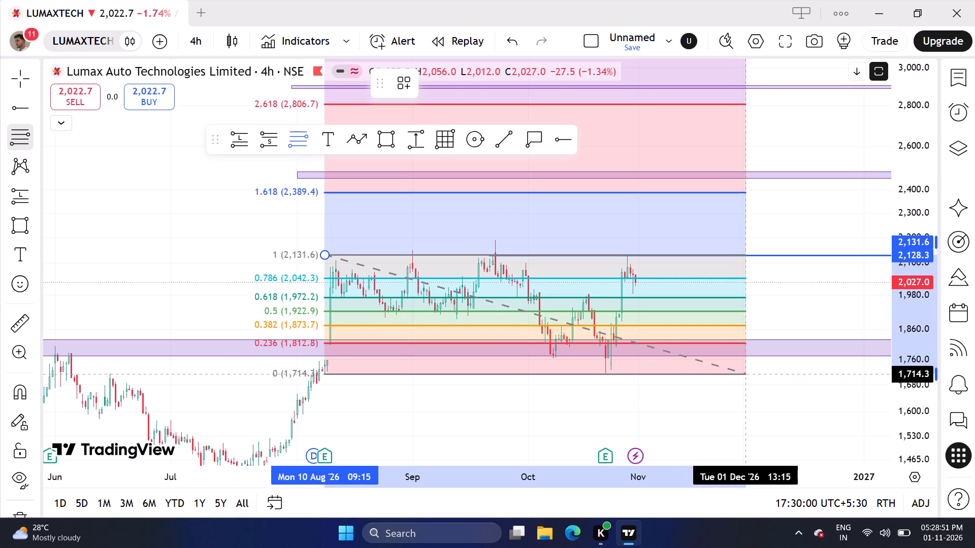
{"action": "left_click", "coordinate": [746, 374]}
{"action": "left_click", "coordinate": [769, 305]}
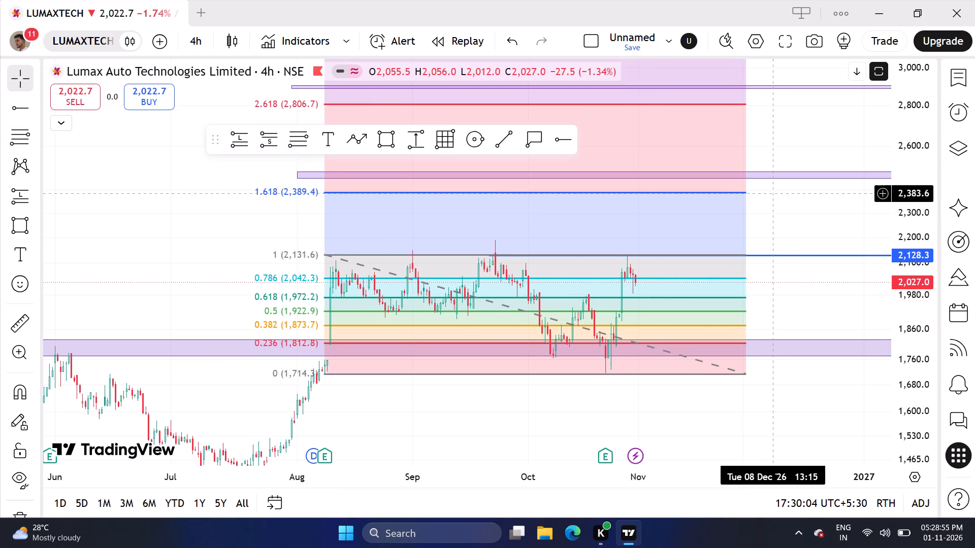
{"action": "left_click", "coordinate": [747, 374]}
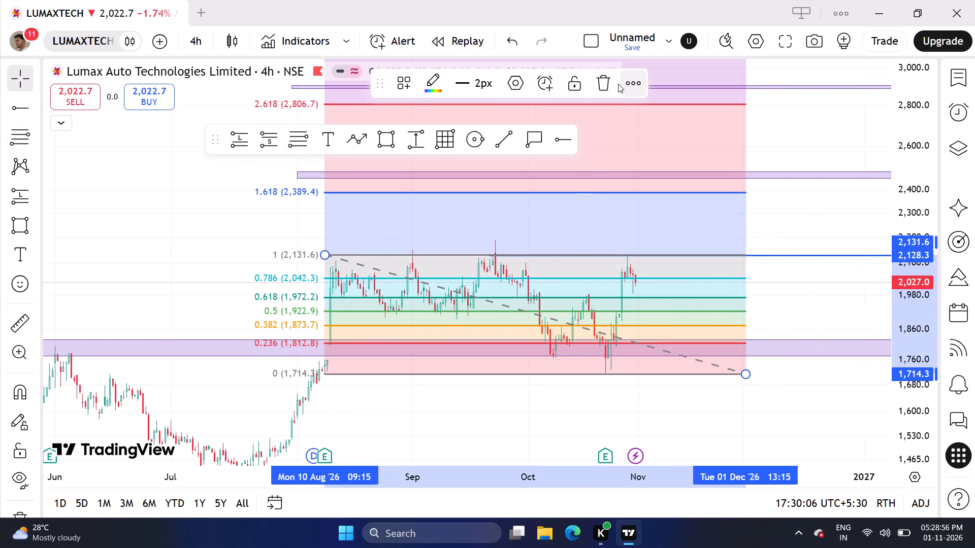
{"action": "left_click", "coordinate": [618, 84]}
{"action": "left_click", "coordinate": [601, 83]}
Move the horizontal ray's start to the late-October 2026 swing high, at about 2,125.5.
{"action": "scroll", "coordinate": [729, 457], "scroll_direction": "up", "scroll_amount": 2}
{"action": "scroll", "coordinate": [698, 422], "scroll_direction": "up", "scroll_amount": 2}
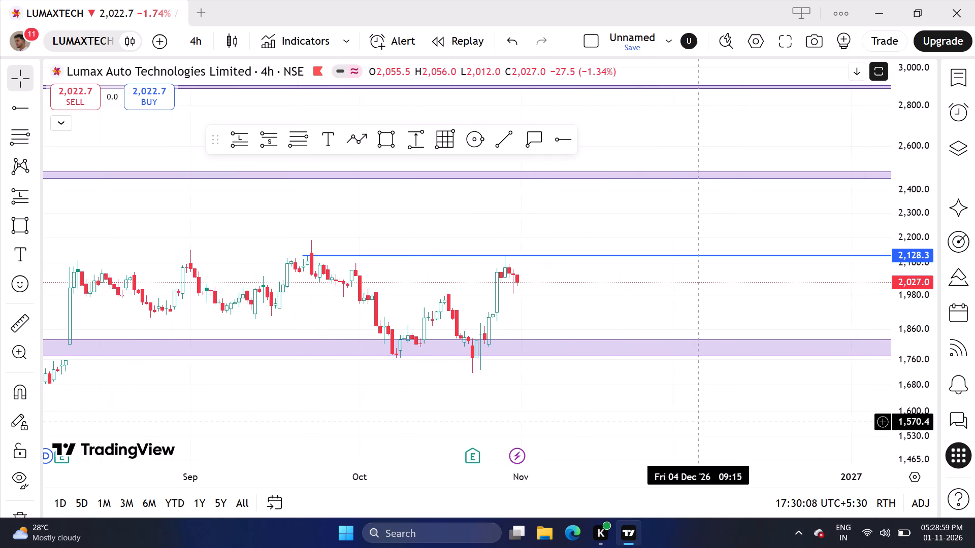
{"action": "left_click_drag", "start_coordinate": [303, 255], "coordinate": [510, 255]}
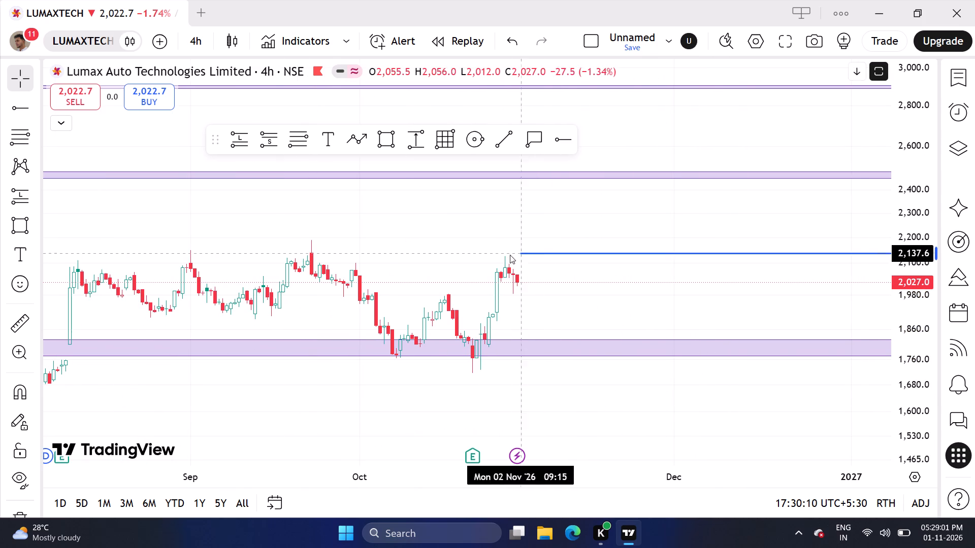
{"action": "left_click_drag", "start_coordinate": [510, 255], "coordinate": [504, 257]}
{"action": "left_click", "coordinate": [495, 258]}
{"action": "scroll", "coordinate": [628, 292], "scroll_direction": "up", "scroll_amount": 1}
{"action": "left_click", "coordinate": [632, 323]}
{"action": "scroll", "coordinate": [917, 366], "scroll_direction": "up", "scroll_amount": 7}
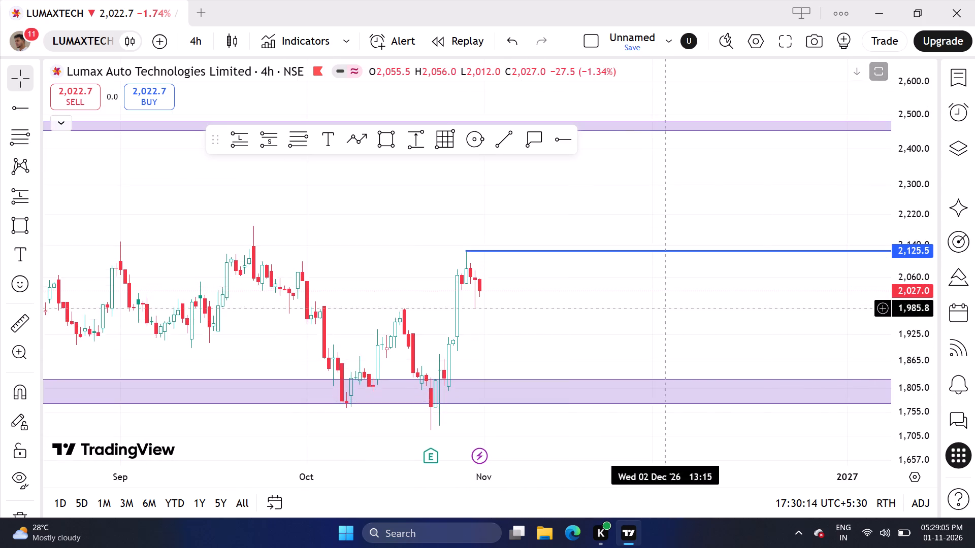
Return the chart to the daily timeframe and the standard candles style.
{"action": "scroll", "coordinate": [568, 324], "scroll_direction": "up", "scroll_amount": 5}
{"action": "left_click", "coordinate": [202, 36]}
{"action": "scroll", "coordinate": [223, 237], "scroll_direction": "down", "scroll_amount": 6}
{"action": "left_click", "coordinate": [231, 289]}
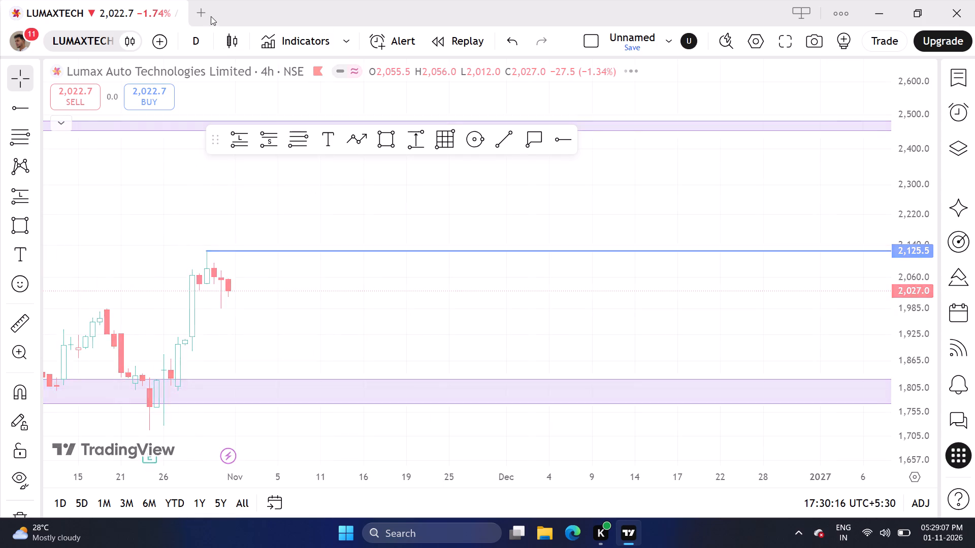
{"action": "left_click", "coordinate": [236, 35]}
{"action": "left_click", "coordinate": [254, 90]}
{"action": "scroll", "coordinate": [493, 345], "scroll_direction": "up", "scroll_amount": 2}
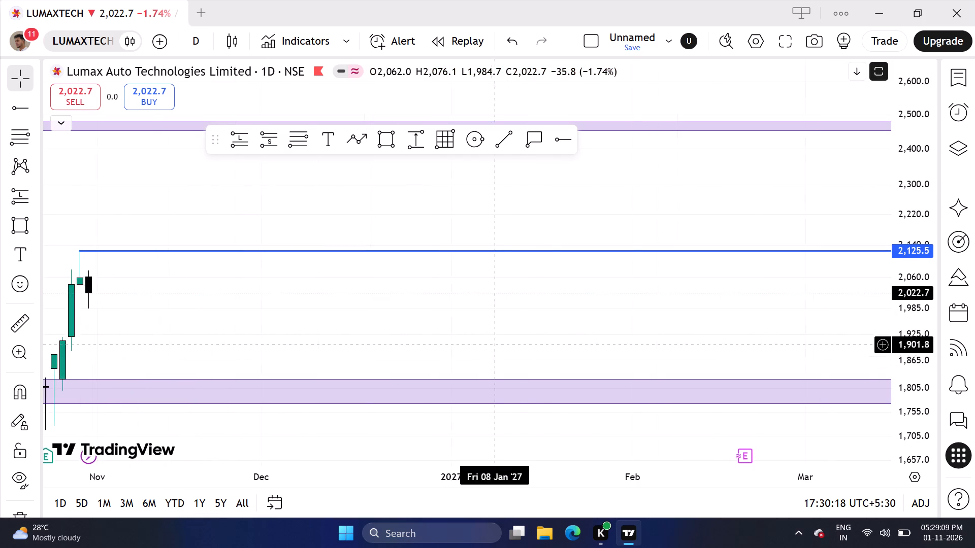
Show the hidden EMA 9 close indicator on the daily chart.
{"action": "left_click_drag", "start_coordinate": [306, 330], "coordinate": [730, 331]}
{"action": "scroll", "coordinate": [838, 341], "scroll_direction": "down", "scroll_amount": 6}
{"action": "scroll", "coordinate": [920, 351], "scroll_direction": "down", "scroll_amount": 7}
{"action": "scroll", "coordinate": [790, 404], "scroll_direction": "up", "scroll_amount": 2}
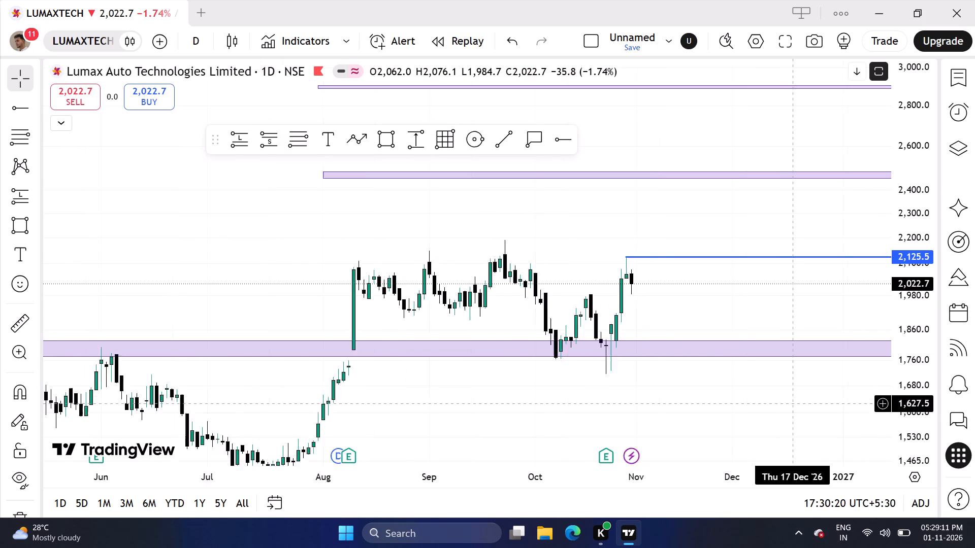
{"action": "left_click", "coordinate": [59, 123]}
{"action": "left_click", "coordinate": [114, 121]}
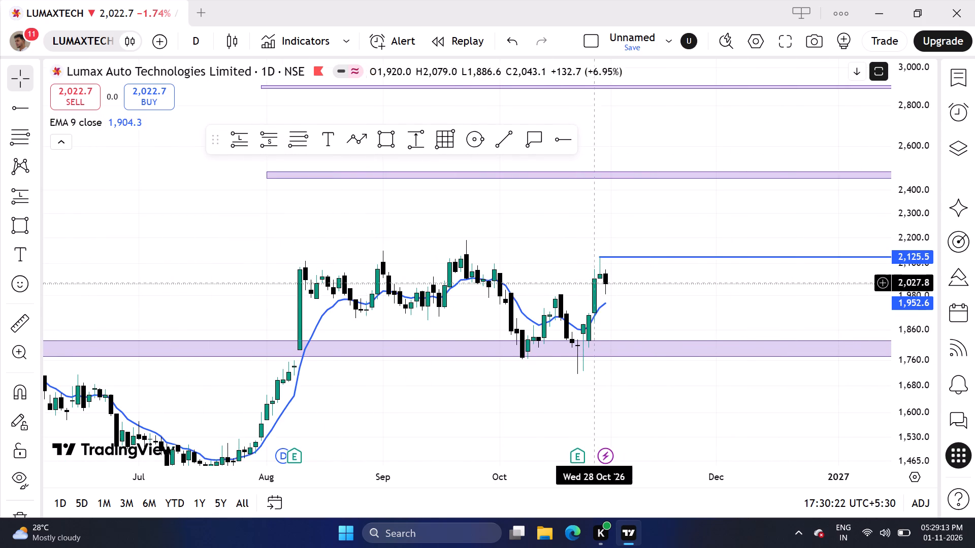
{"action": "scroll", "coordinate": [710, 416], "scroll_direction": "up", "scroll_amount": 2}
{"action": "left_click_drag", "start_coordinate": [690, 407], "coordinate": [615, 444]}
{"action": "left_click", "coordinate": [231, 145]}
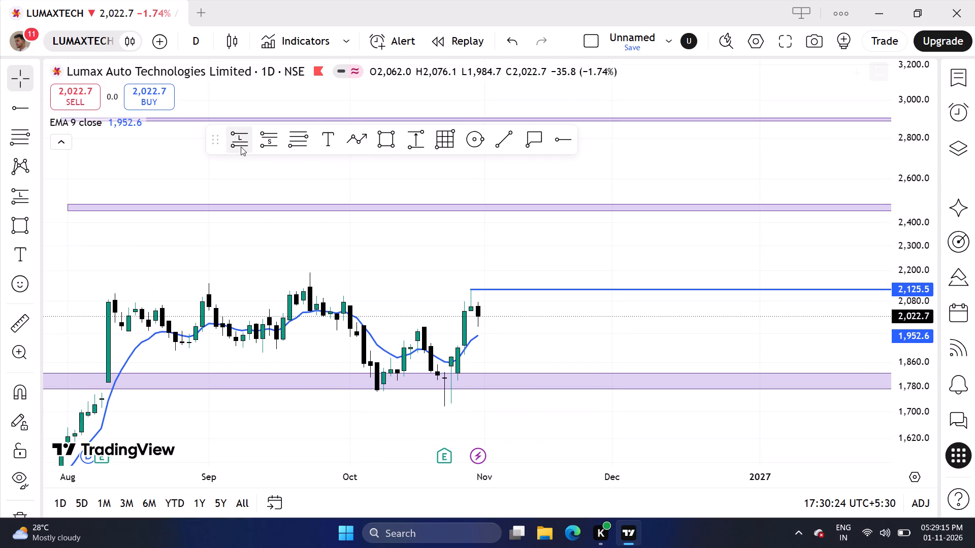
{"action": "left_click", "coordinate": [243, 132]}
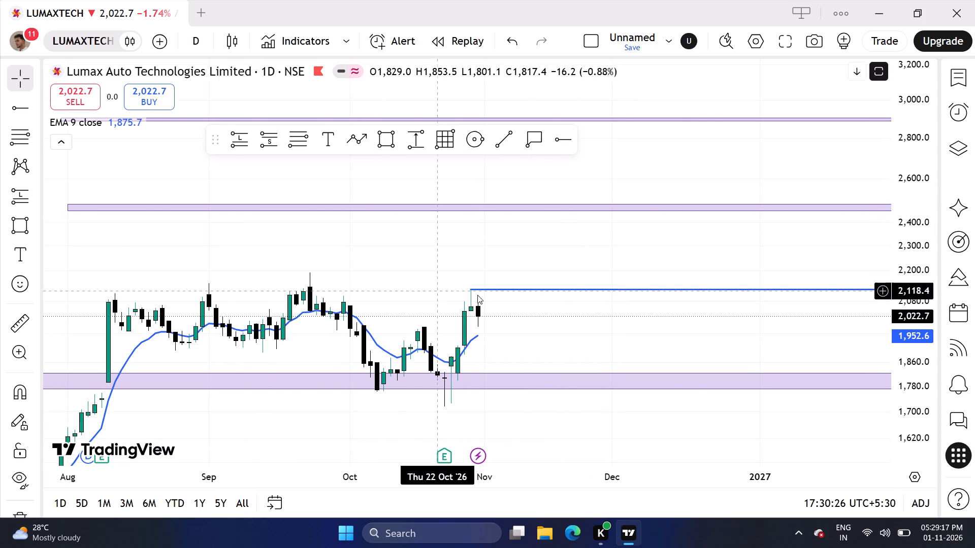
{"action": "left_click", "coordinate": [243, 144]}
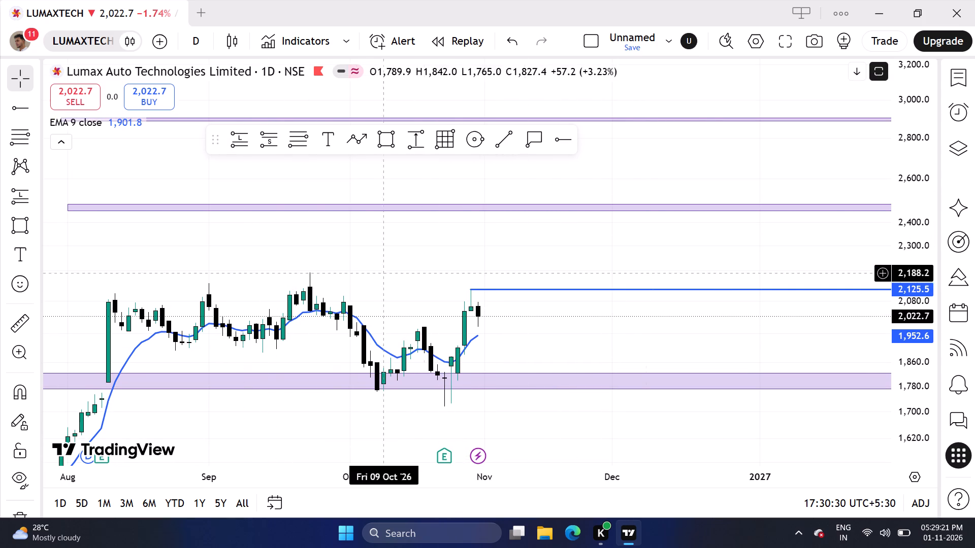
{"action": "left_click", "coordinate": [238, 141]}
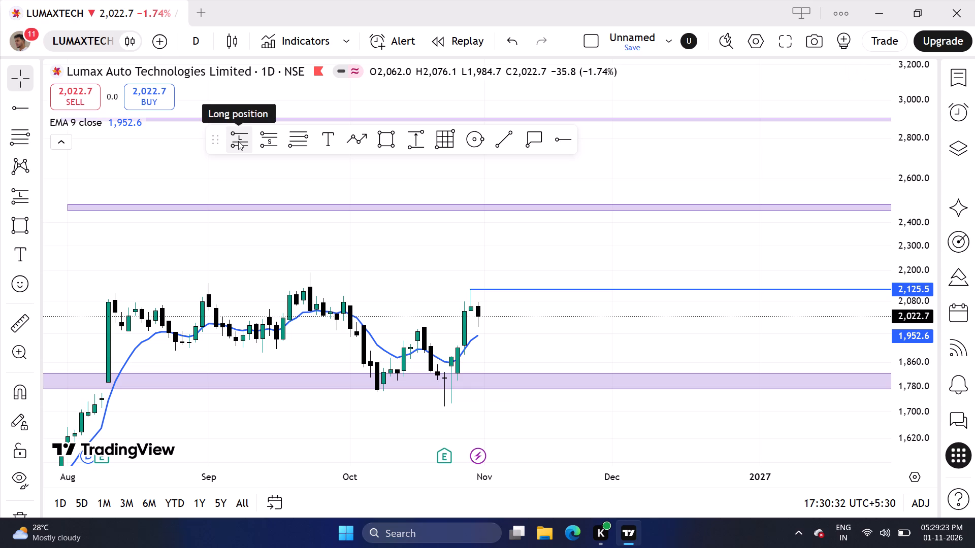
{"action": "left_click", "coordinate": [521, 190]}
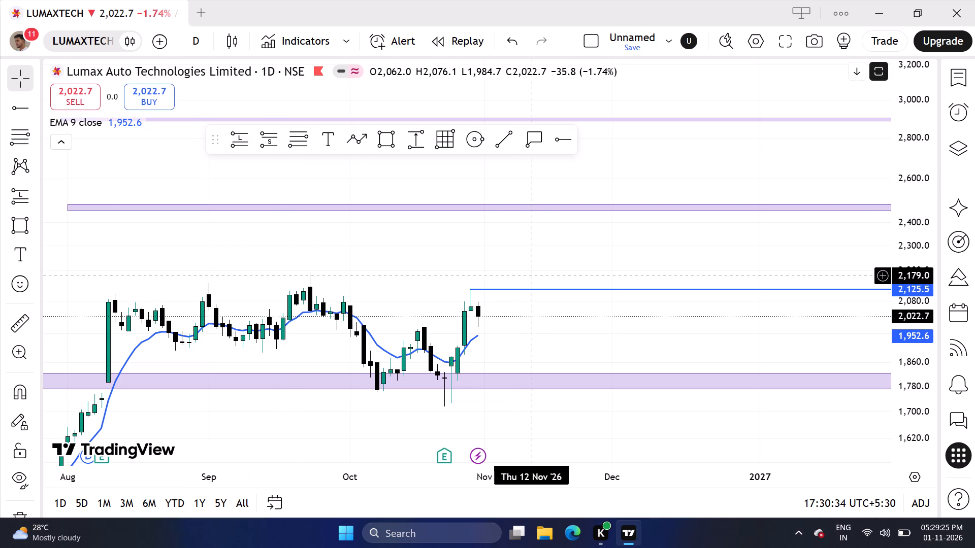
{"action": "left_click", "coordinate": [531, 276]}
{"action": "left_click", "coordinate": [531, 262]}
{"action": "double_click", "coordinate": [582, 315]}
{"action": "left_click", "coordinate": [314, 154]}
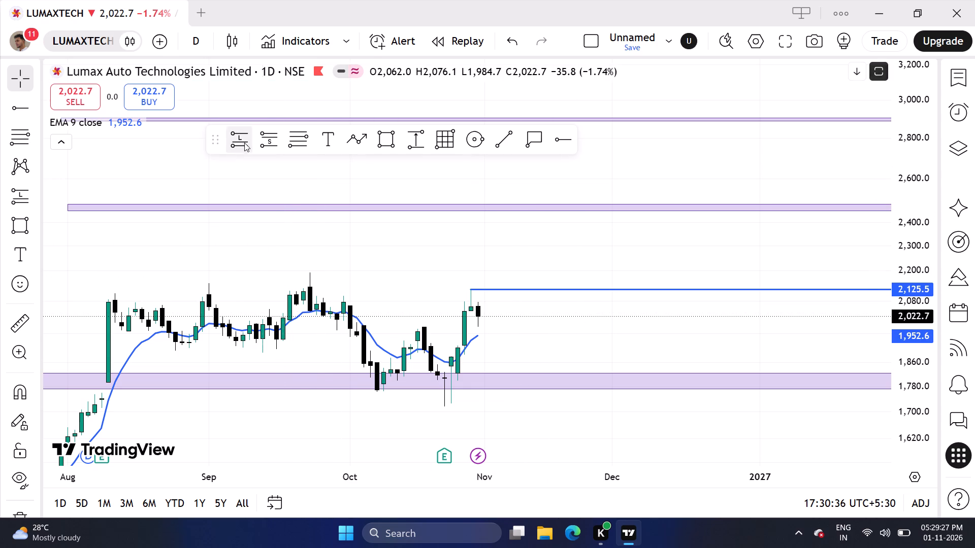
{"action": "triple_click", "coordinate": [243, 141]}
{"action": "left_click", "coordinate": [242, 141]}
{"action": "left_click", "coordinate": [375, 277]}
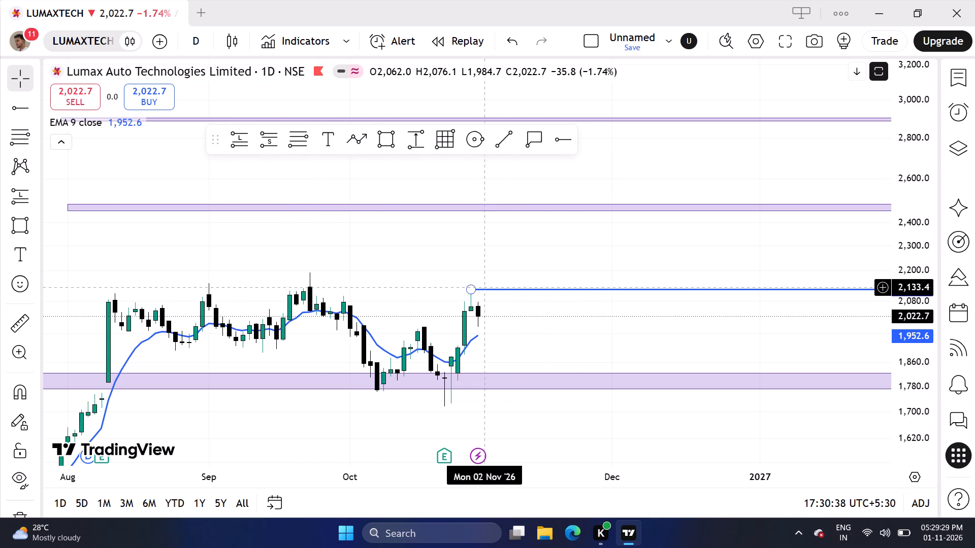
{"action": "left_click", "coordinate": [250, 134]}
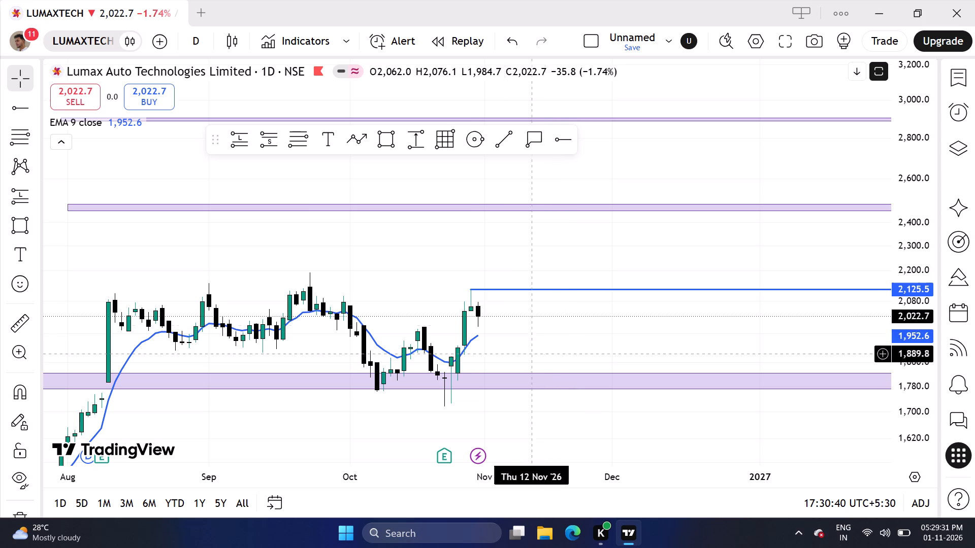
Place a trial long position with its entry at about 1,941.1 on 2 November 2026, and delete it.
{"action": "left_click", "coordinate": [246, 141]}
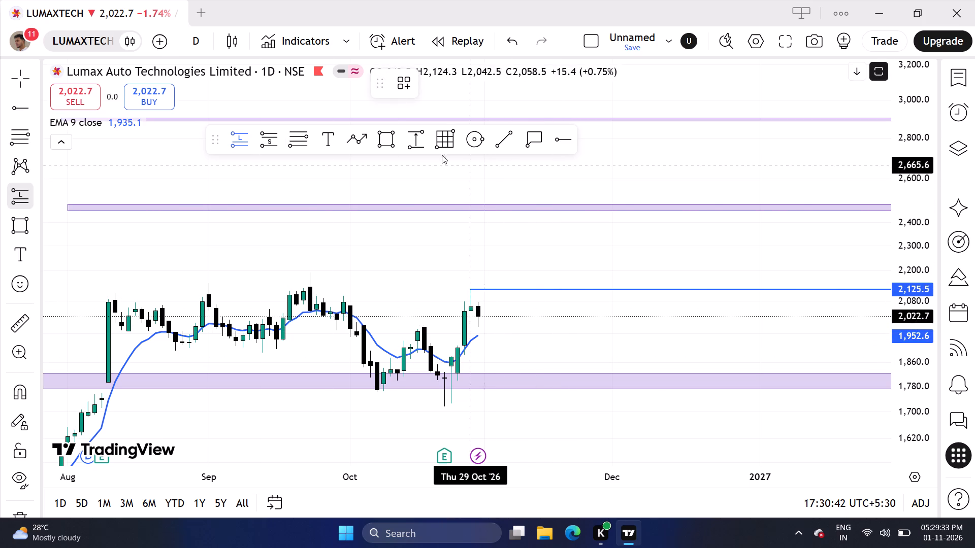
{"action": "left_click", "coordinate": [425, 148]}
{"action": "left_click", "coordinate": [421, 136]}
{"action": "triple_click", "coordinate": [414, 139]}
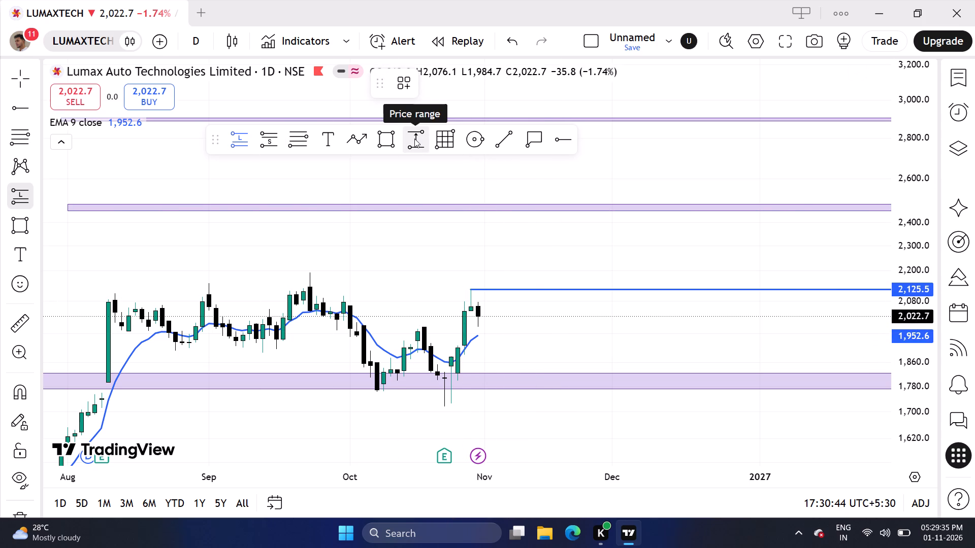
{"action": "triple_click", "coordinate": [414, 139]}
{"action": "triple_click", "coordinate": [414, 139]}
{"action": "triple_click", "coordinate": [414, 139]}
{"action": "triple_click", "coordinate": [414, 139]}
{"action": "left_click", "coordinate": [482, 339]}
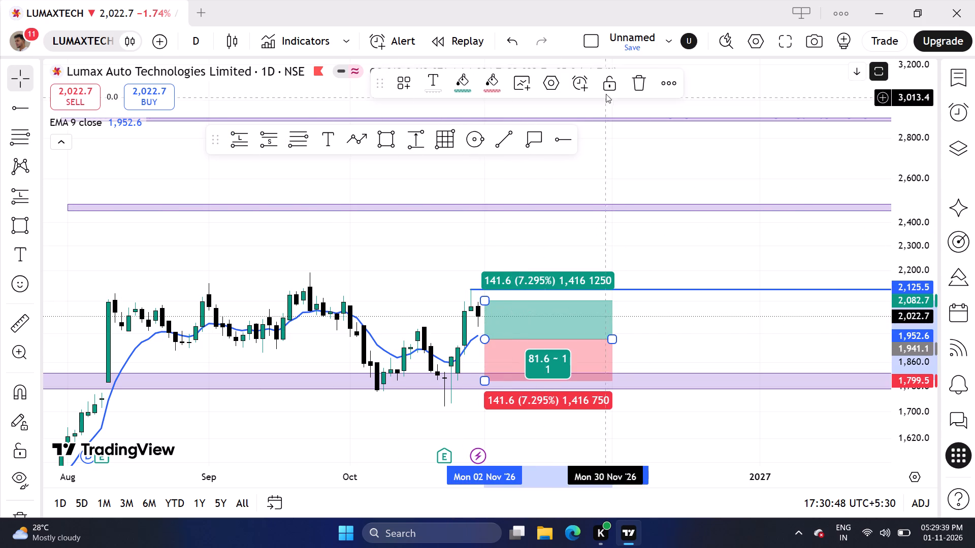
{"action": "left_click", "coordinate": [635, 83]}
Measure the price range from about 2,027.8 up to the blue ray at about 2,124.4, and delete the measurement.
{"action": "left_click", "coordinate": [430, 137]}
{"action": "left_click", "coordinate": [424, 139]}
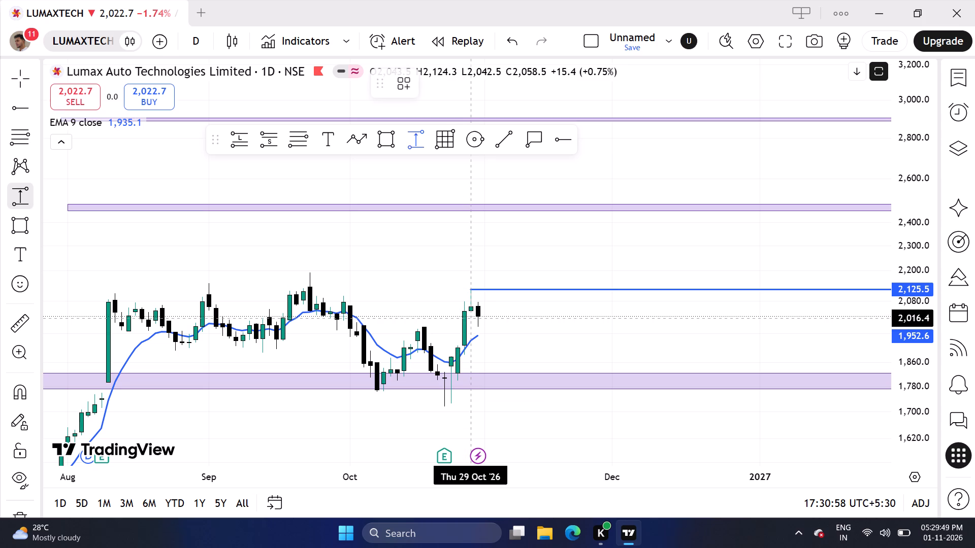
{"action": "left_click", "coordinate": [466, 316]}
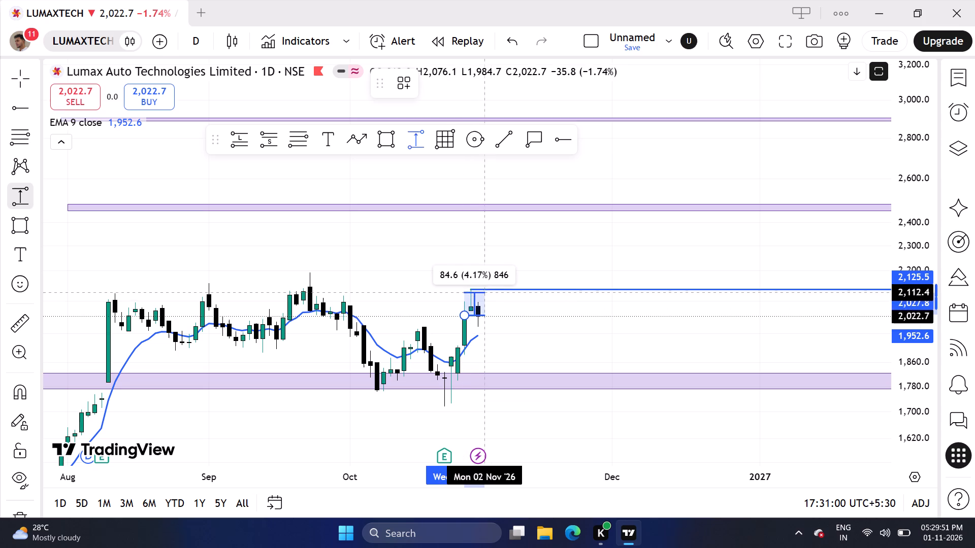
{"action": "left_click", "coordinate": [493, 290]}
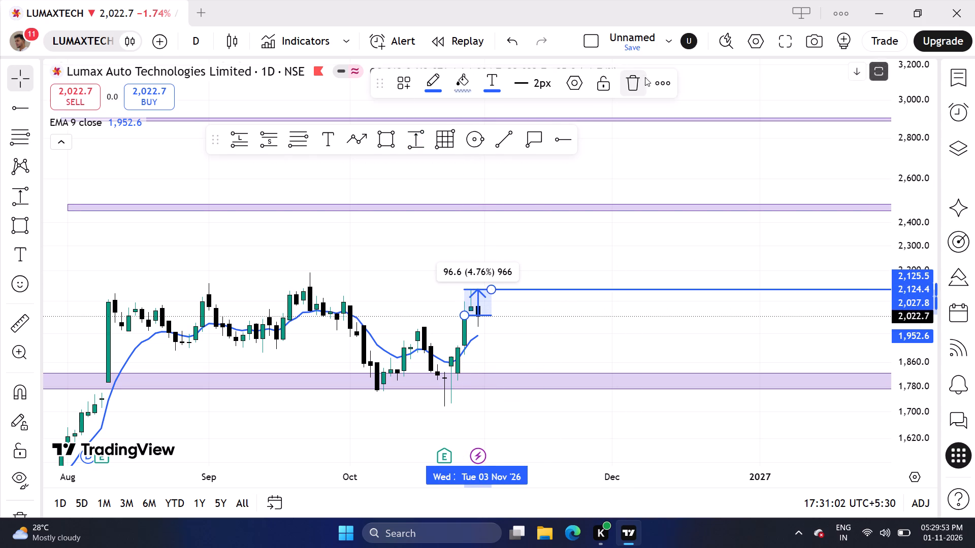
{"action": "left_click", "coordinate": [642, 81]}
Place a long position on 2 November 2026 with its entry at about 2,127.4 and its target at about 2,401.6.
{"action": "left_click", "coordinate": [232, 139]}
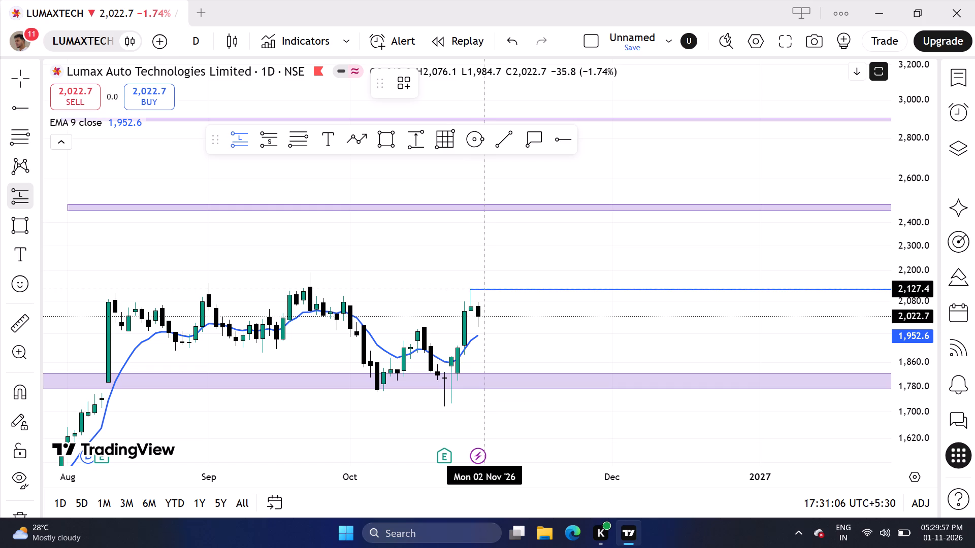
{"action": "left_click", "coordinate": [484, 289]}
{"action": "left_click_drag", "start_coordinate": [487, 255], "coordinate": [473, 229]}
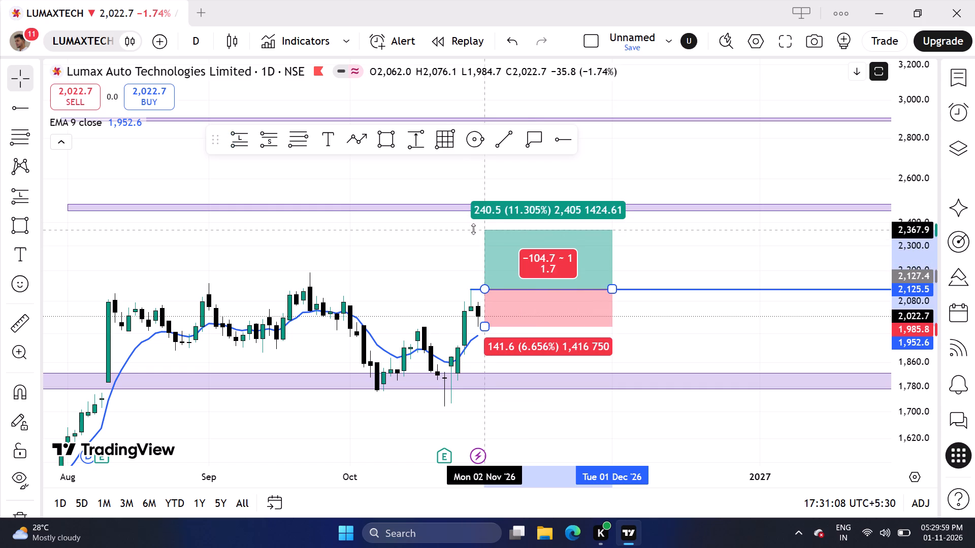
{"action": "left_click_drag", "start_coordinate": [473, 229], "coordinate": [468, 223]}
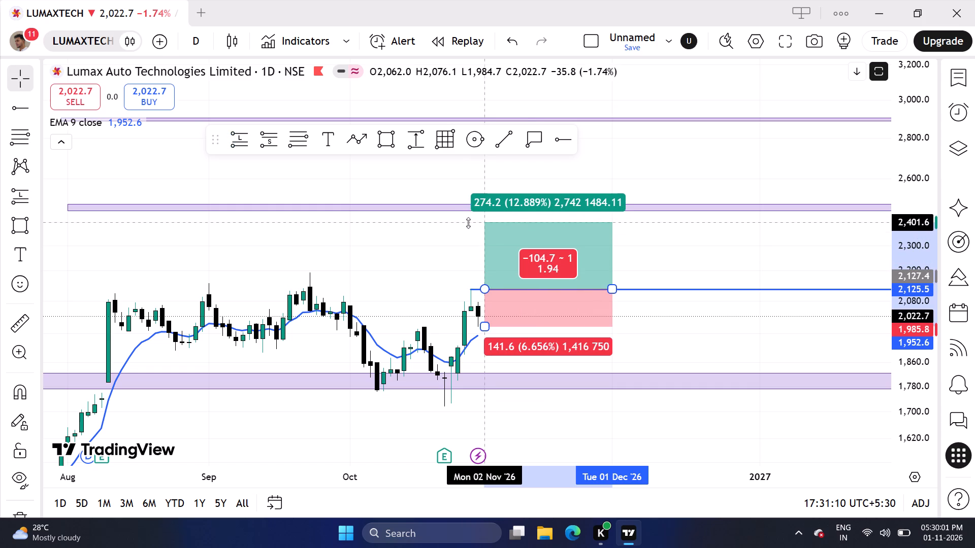
{"action": "left_click_drag", "start_coordinate": [468, 223], "coordinate": [467, 223]}
{"action": "left_click", "coordinate": [442, 257]}
Draw a red horizontal ray at the long position's target, about 2,401.6, starting on 29 October 2026.
{"action": "left_click", "coordinate": [550, 129]}
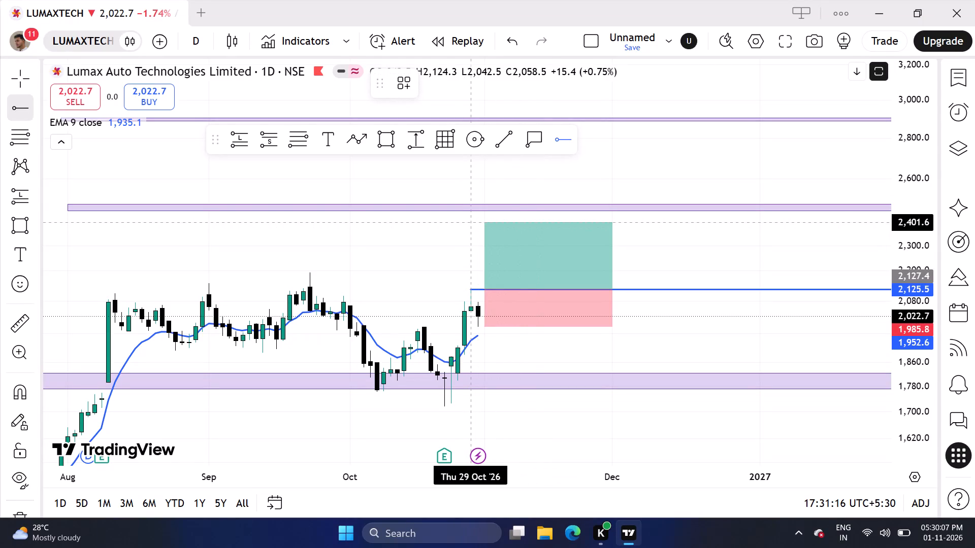
{"action": "left_click", "coordinate": [471, 223]}
{"action": "left_click", "coordinate": [433, 89]}
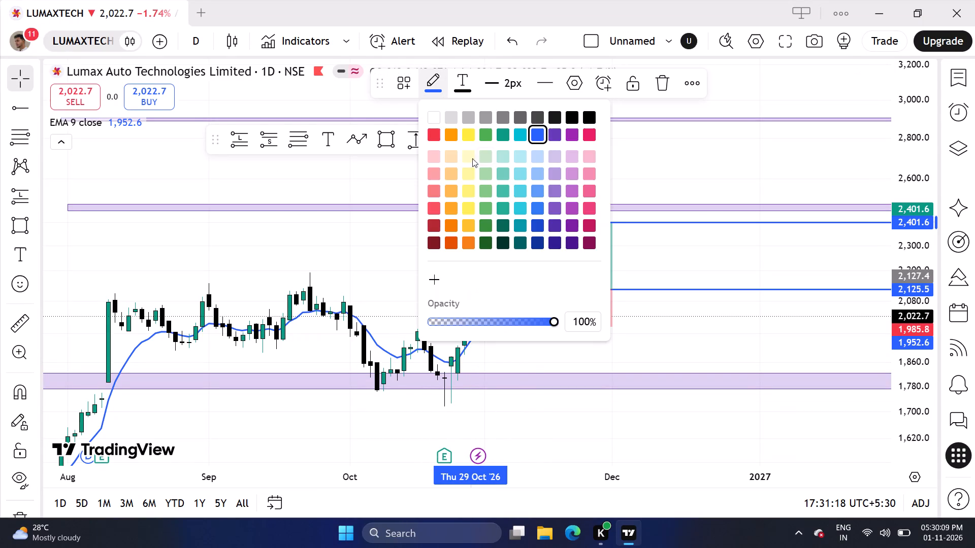
{"action": "left_click", "coordinate": [436, 134]}
{"action": "left_click", "coordinate": [422, 247]}
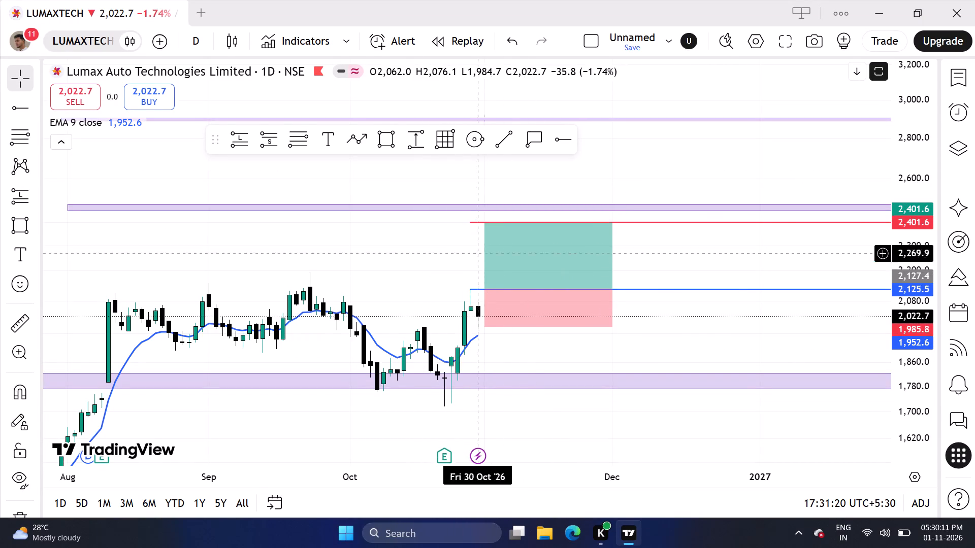
Recolour the horizontal ray at the long position's target green.
{"action": "left_click", "coordinate": [471, 225]}
{"action": "left_click", "coordinate": [420, 86]}
{"action": "left_click", "coordinate": [486, 130]}
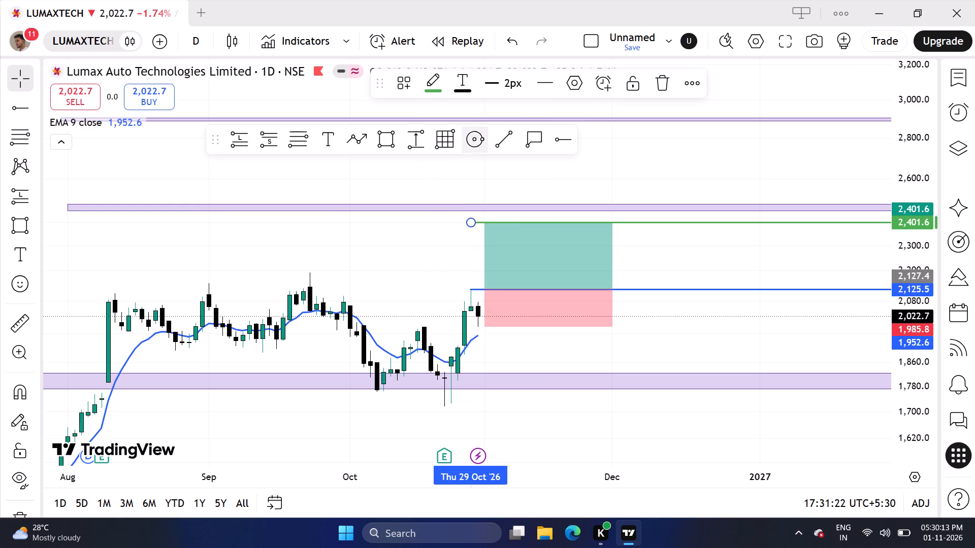
{"action": "left_click", "coordinate": [657, 352]}
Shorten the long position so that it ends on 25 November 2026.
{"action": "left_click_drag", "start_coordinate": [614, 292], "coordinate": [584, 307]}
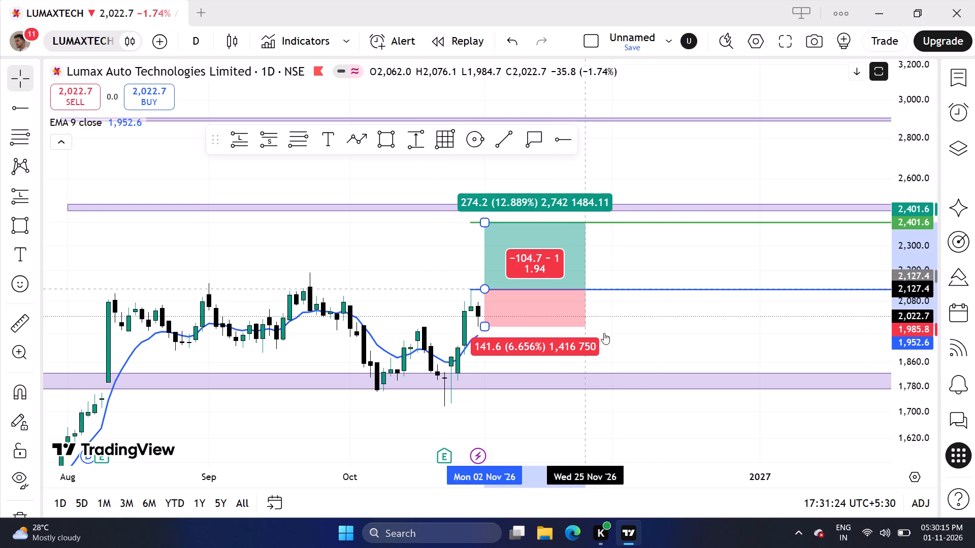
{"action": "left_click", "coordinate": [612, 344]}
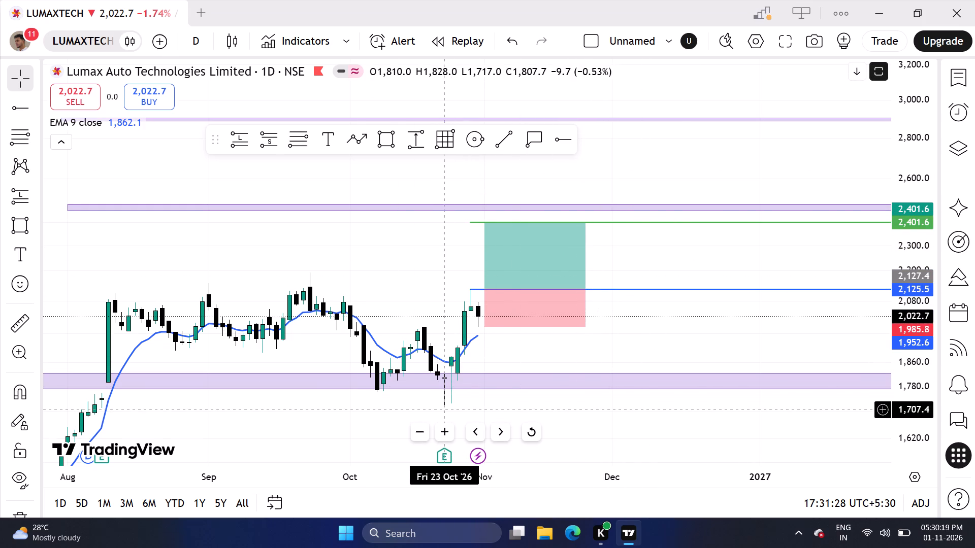
Measure the October drop from about 2,127.4 to 1,717.1, project the range above the blue ray, and delete the measurement.
{"action": "left_click", "coordinate": [420, 145]}
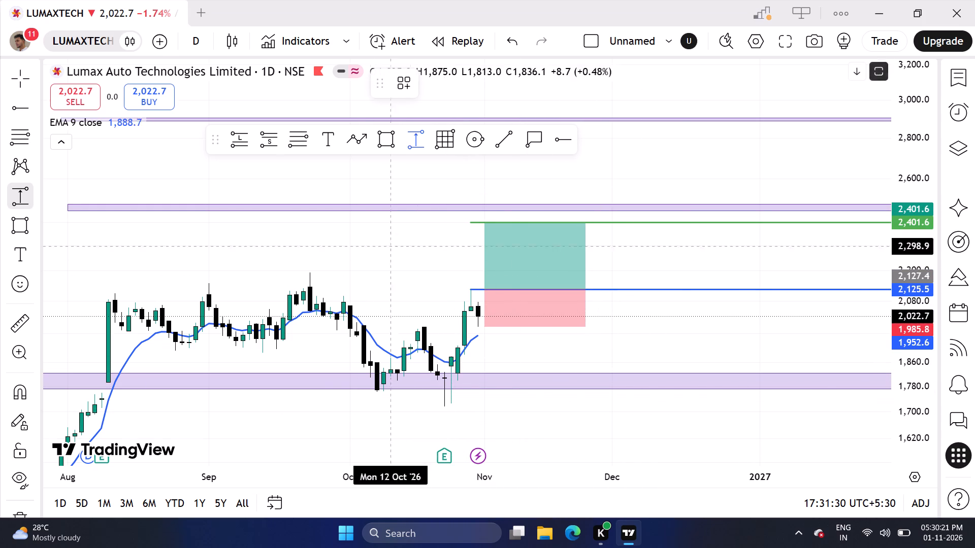
{"action": "left_click", "coordinate": [360, 289]}
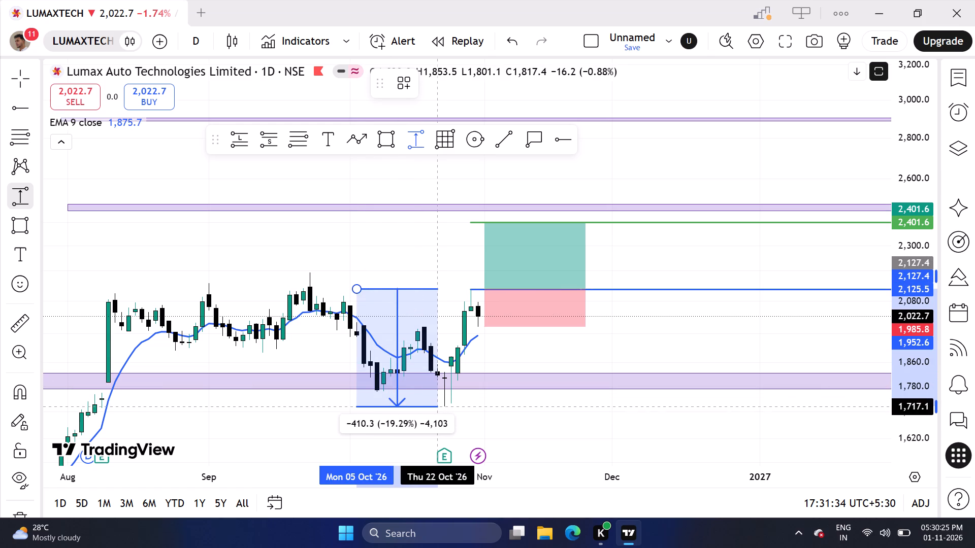
{"action": "left_click", "coordinate": [439, 406]}
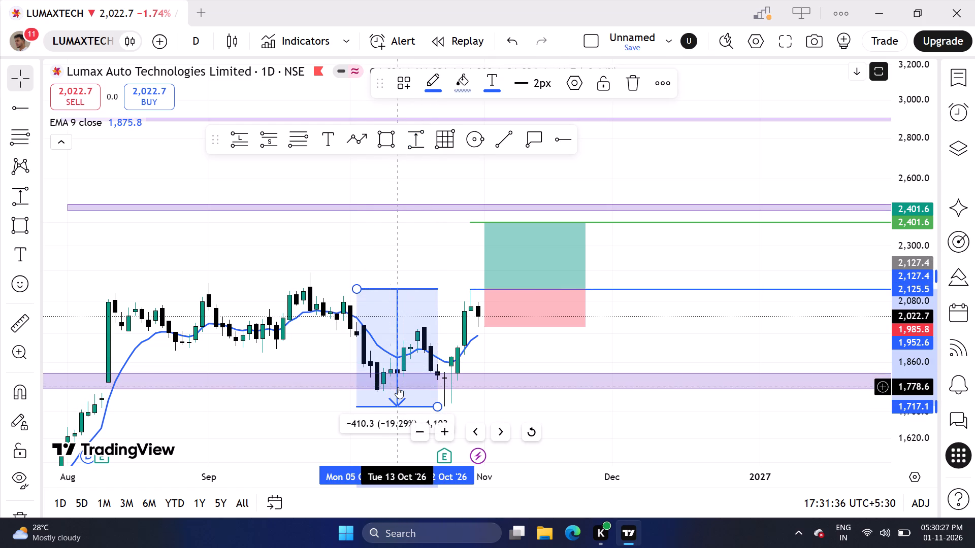
{"action": "left_click_drag", "start_coordinate": [398, 387], "coordinate": [502, 270]}
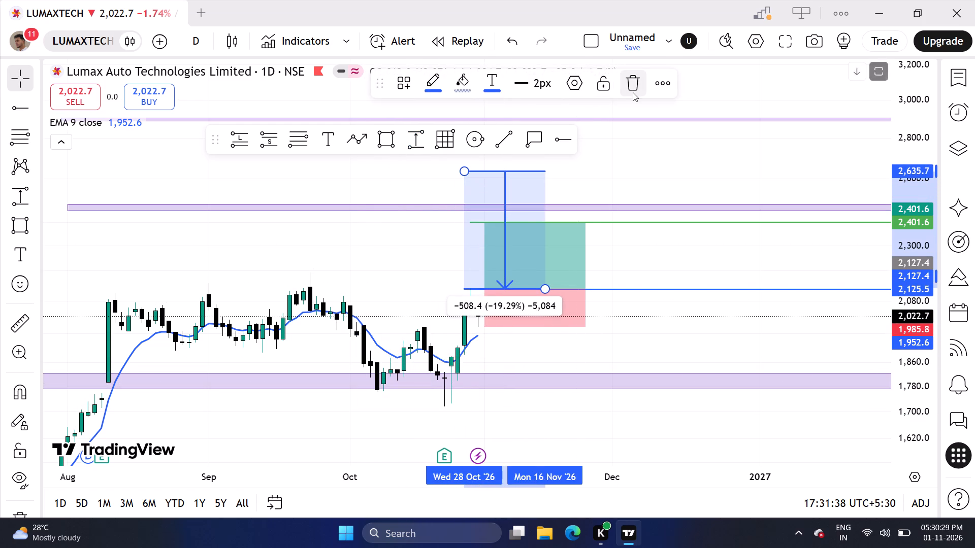
{"action": "left_click", "coordinate": [633, 92]}
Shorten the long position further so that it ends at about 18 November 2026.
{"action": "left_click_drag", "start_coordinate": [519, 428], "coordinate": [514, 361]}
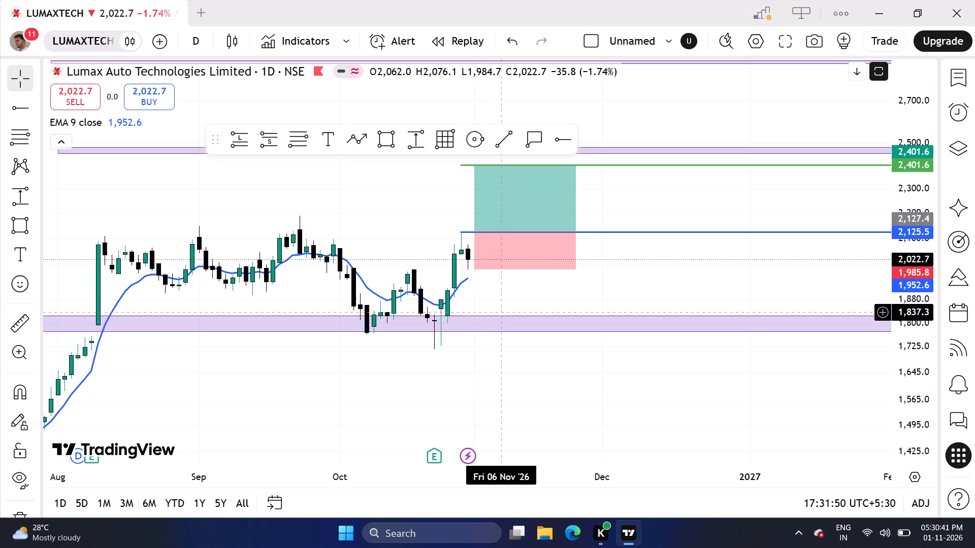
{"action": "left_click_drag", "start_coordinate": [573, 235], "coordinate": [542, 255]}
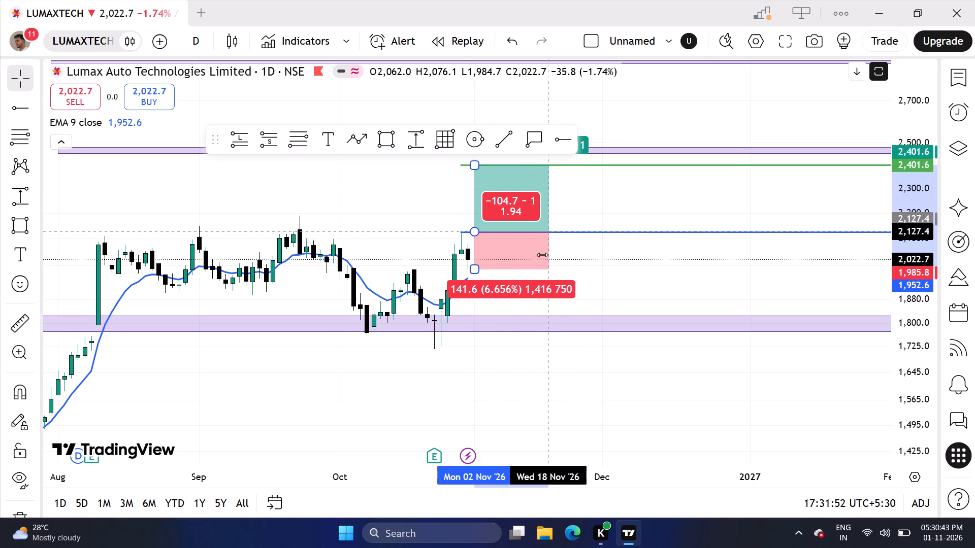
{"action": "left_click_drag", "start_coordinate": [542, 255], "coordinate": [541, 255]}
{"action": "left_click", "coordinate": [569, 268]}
Extend the long position's end date slightly, to about 23 November 2026.
{"action": "scroll", "coordinate": [570, 286], "scroll_direction": "up", "scroll_amount": 3}
{"action": "left_click_drag", "start_coordinate": [571, 280], "coordinate": [574, 342]}
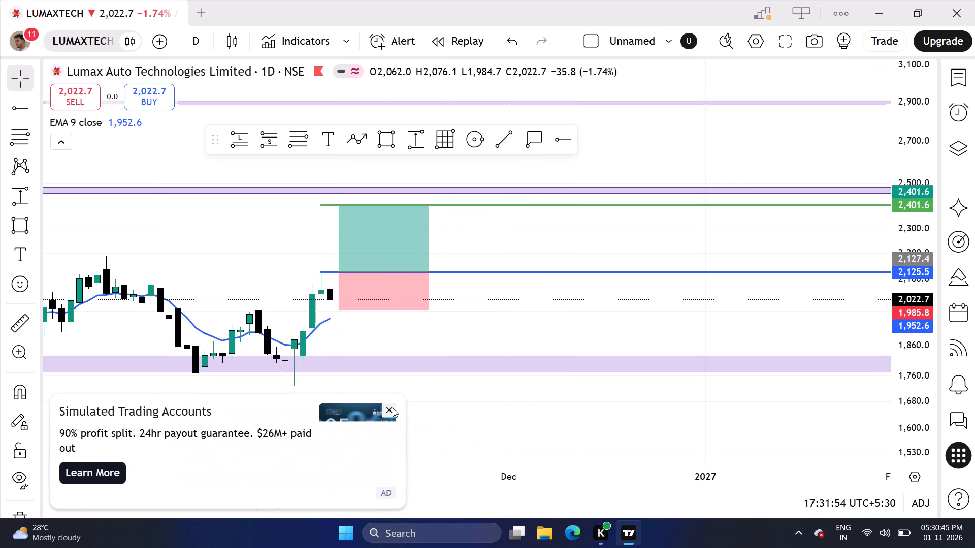
{"action": "left_click", "coordinate": [392, 408]}
{"action": "left_click_drag", "start_coordinate": [479, 394], "coordinate": [545, 429]}
{"action": "left_click_drag", "start_coordinate": [533, 243], "coordinate": [604, 271]}
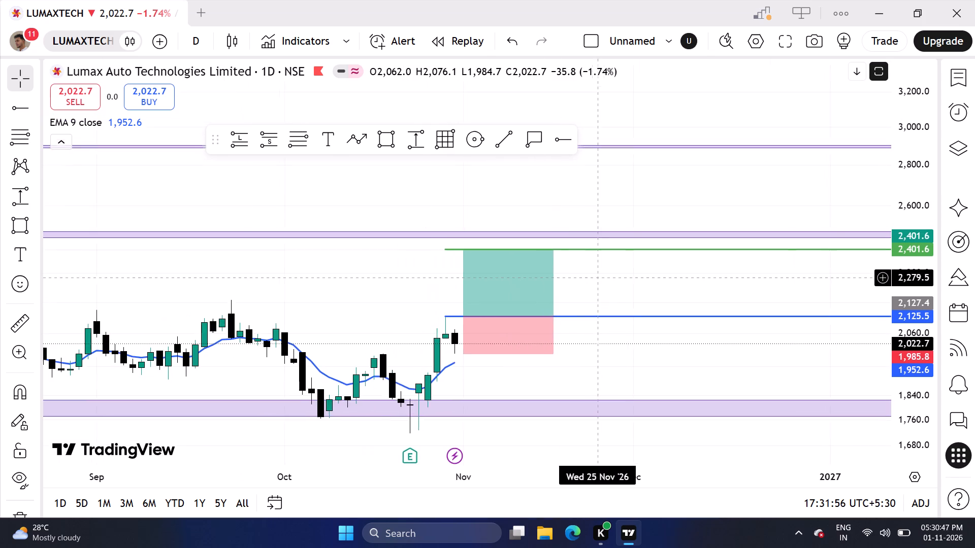
{"action": "left_click_drag", "start_coordinate": [604, 271], "coordinate": [605, 270]}
{"action": "scroll", "coordinate": [581, 279], "scroll_direction": "down", "scroll_amount": 1}
{"action": "scroll", "coordinate": [666, 304], "scroll_direction": "down", "scroll_amount": 4}
{"action": "scroll", "coordinate": [714, 377], "scroll_direction": "up", "scroll_amount": 1}
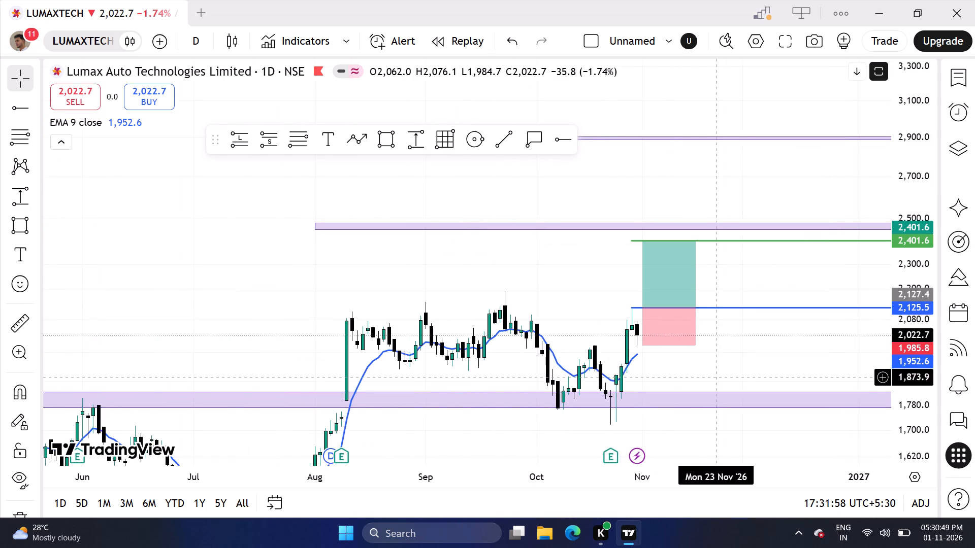
{"action": "scroll", "coordinate": [714, 377], "scroll_direction": "up", "scroll_amount": 1}
{"action": "left_click_drag", "start_coordinate": [718, 376], "coordinate": [638, 365]}
{"action": "left_click_drag", "start_coordinate": [589, 303], "coordinate": [613, 300]}
{"action": "left_click", "coordinate": [666, 330]}
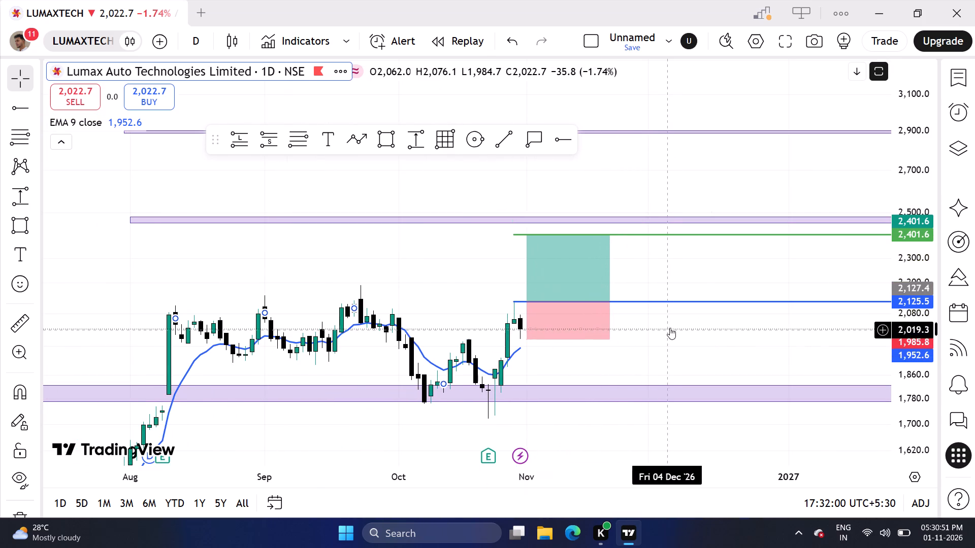
Switch the chart to the monthly timeframe and fit the price zones and candles in view.
{"action": "scroll", "coordinate": [673, 331], "scroll_direction": "up", "scroll_amount": 2}
{"action": "scroll", "coordinate": [672, 336], "scroll_direction": "down", "scroll_amount": 4}
{"action": "left_click", "coordinate": [437, 191]}
{"action": "scroll", "coordinate": [424, 193], "scroll_direction": "up", "scroll_amount": 2}
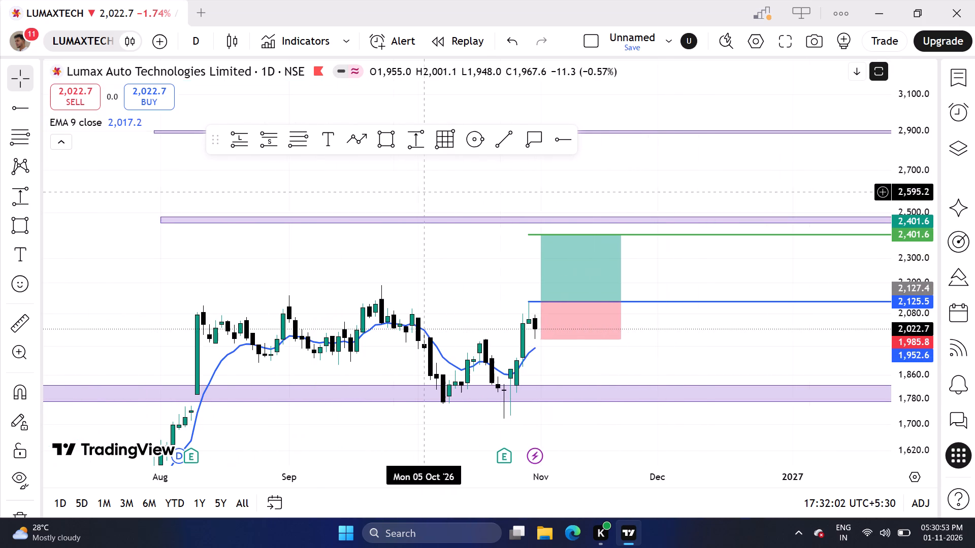
{"action": "left_click", "coordinate": [196, 52]}
{"action": "scroll", "coordinate": [213, 166], "scroll_direction": "down", "scroll_amount": 7}
{"action": "left_click", "coordinate": [219, 298]}
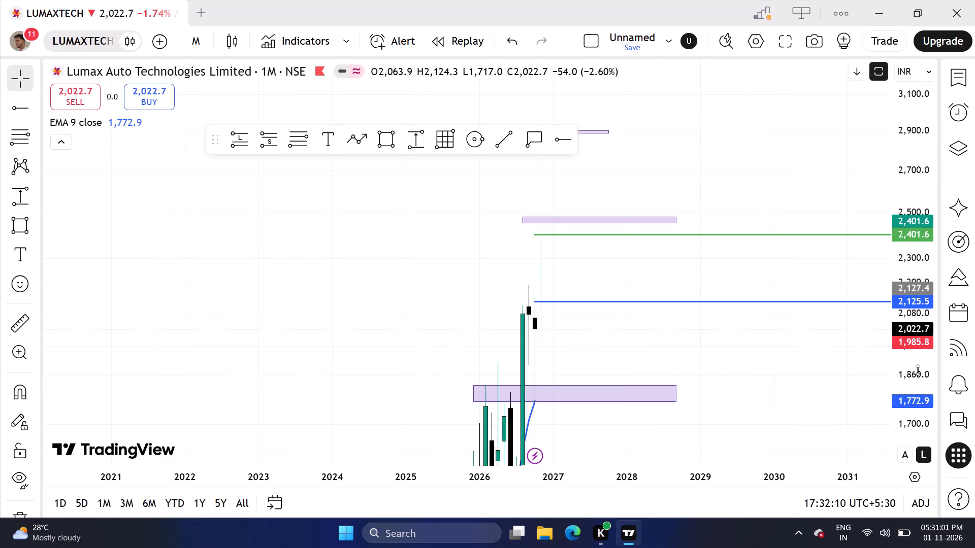
{"action": "scroll", "coordinate": [923, 370], "scroll_direction": "down", "scroll_amount": 15}
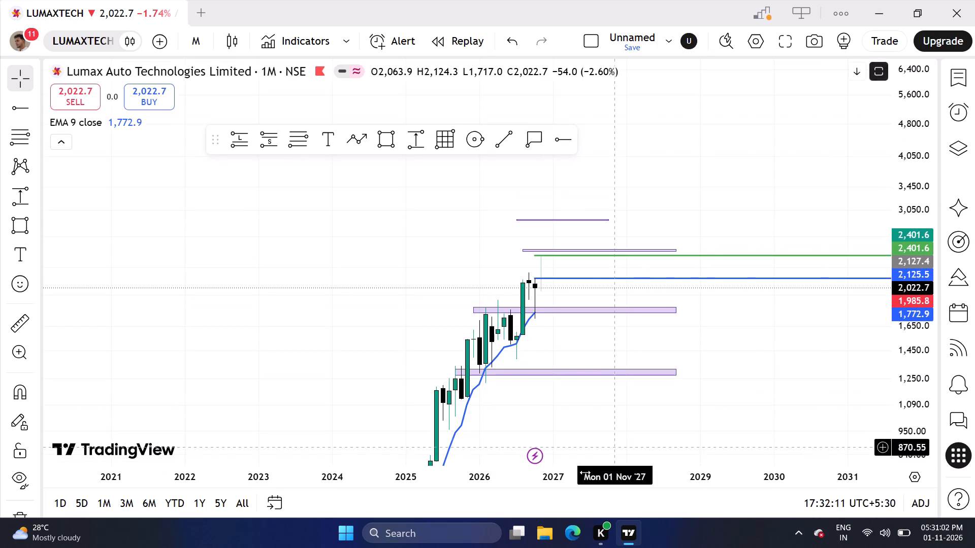
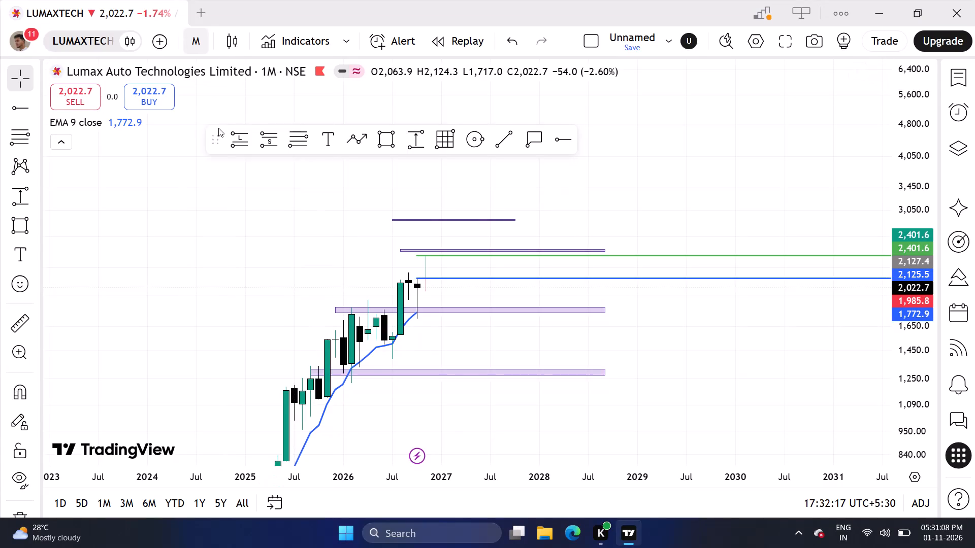
Switch the LUMAXTECH chart to the weekly timeframe.
{"action": "scroll", "coordinate": [234, 164], "scroll_direction": "down", "scroll_amount": 4}
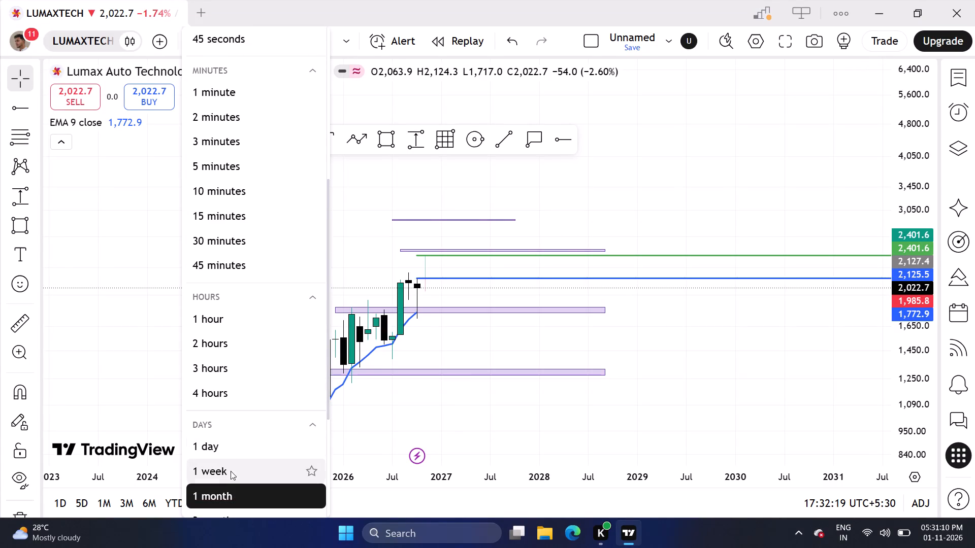
{"action": "left_click", "coordinate": [226, 475]}
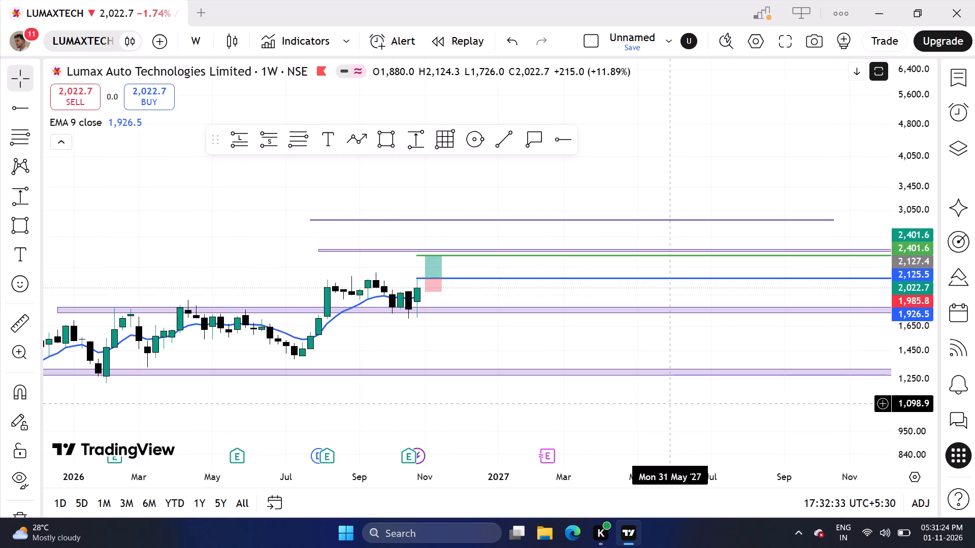
Restore the volume pane to check weekly volume beneath the candles, and maximize the price pane again.
{"action": "double_click", "coordinate": [775, 131]}
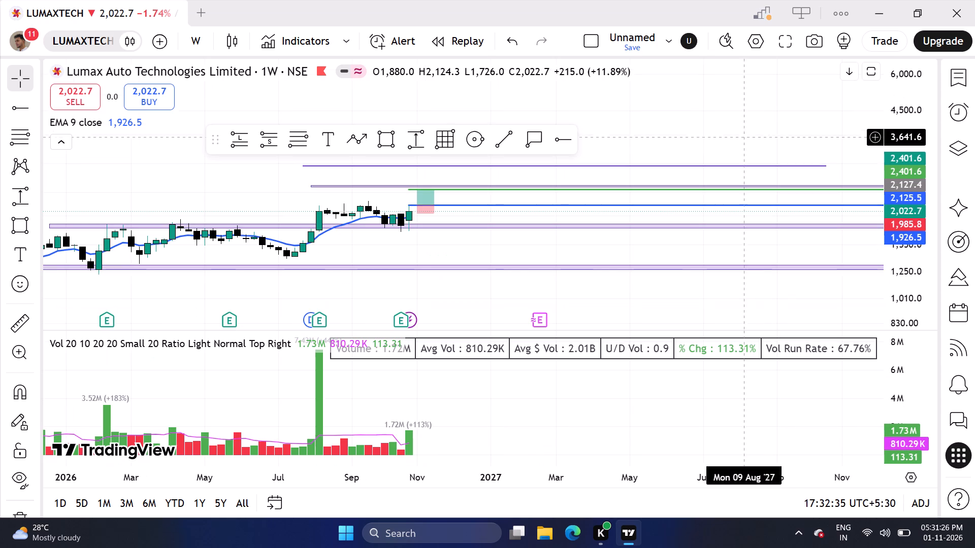
{"action": "left_click", "coordinate": [657, 133]}
{"action": "left_click", "coordinate": [657, 133]}
{"action": "double_click", "coordinate": [657, 133]}
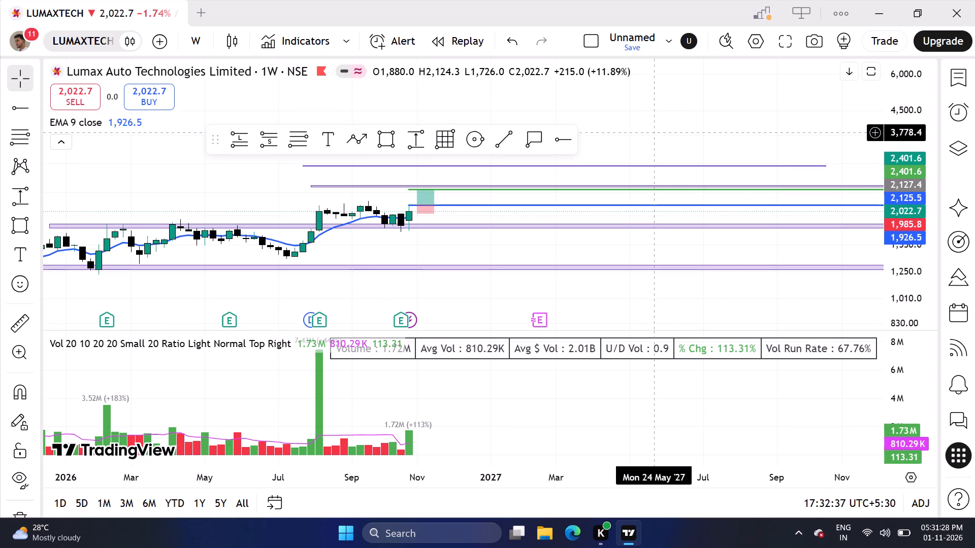
{"action": "scroll", "coordinate": [657, 136], "scroll_direction": "down", "scroll_amount": 7}
{"action": "scroll", "coordinate": [694, 360], "scroll_direction": "up", "scroll_amount": 2}
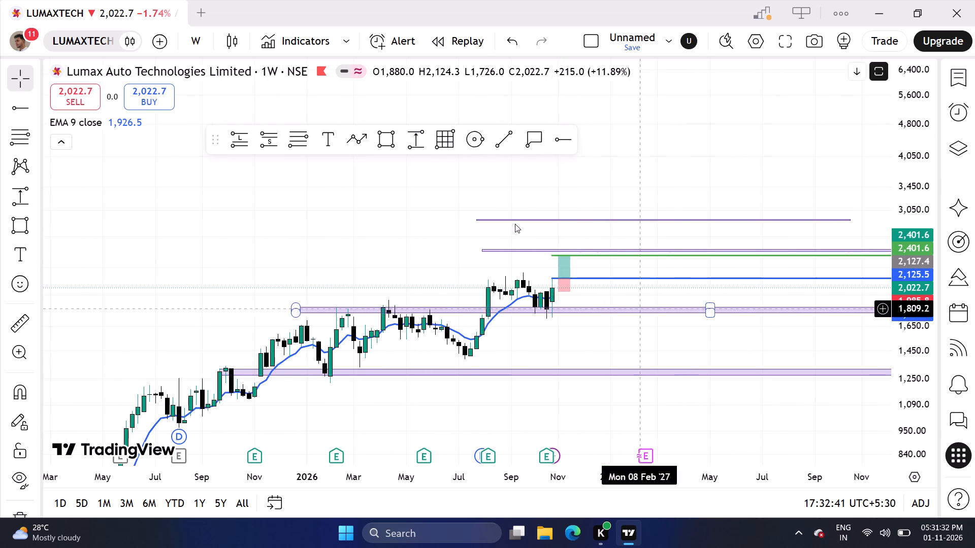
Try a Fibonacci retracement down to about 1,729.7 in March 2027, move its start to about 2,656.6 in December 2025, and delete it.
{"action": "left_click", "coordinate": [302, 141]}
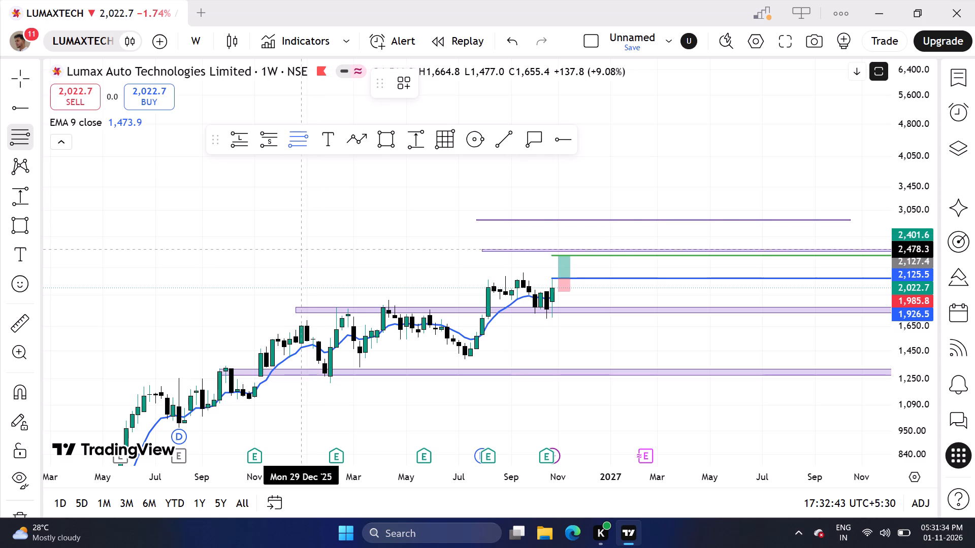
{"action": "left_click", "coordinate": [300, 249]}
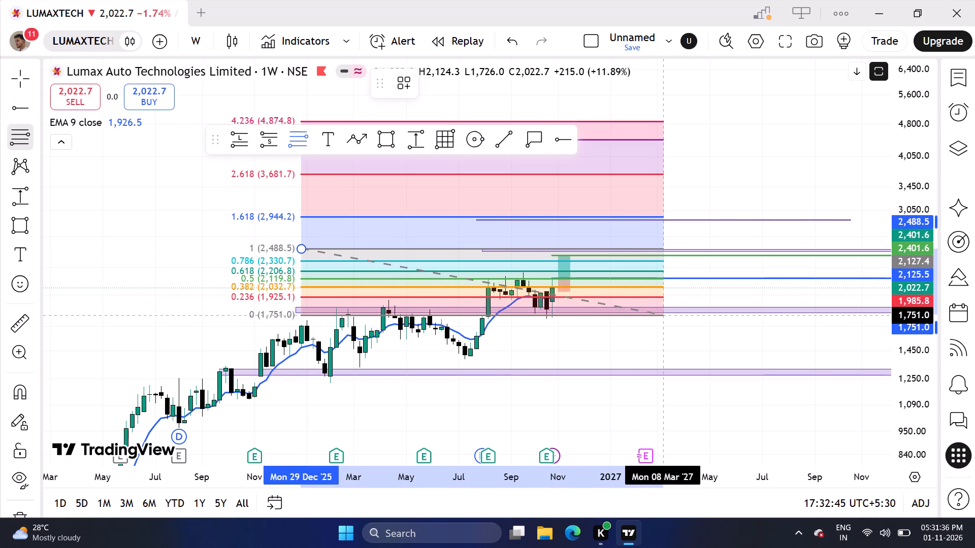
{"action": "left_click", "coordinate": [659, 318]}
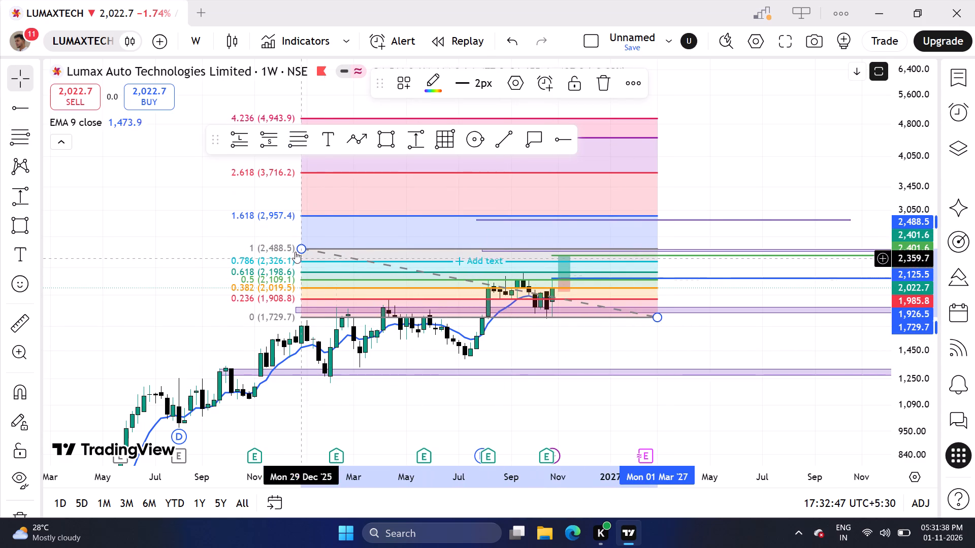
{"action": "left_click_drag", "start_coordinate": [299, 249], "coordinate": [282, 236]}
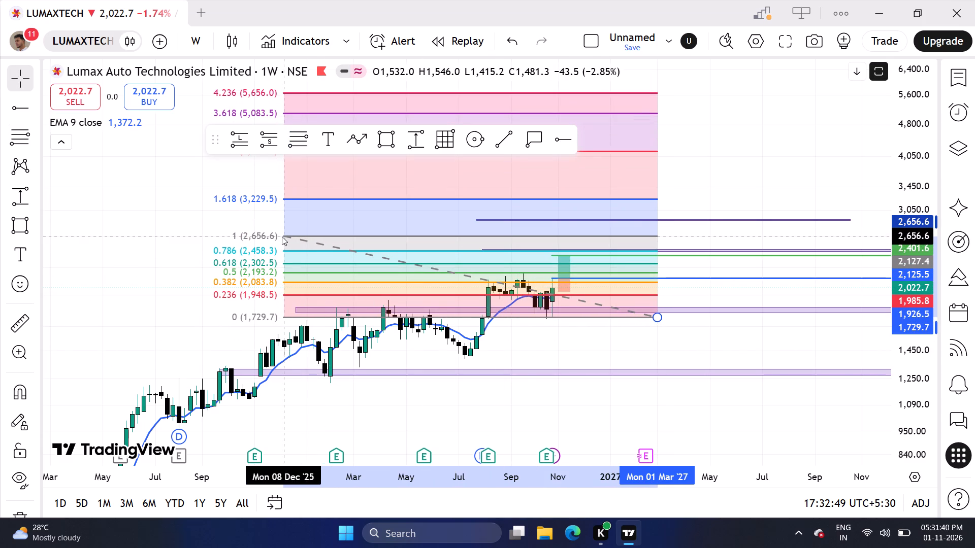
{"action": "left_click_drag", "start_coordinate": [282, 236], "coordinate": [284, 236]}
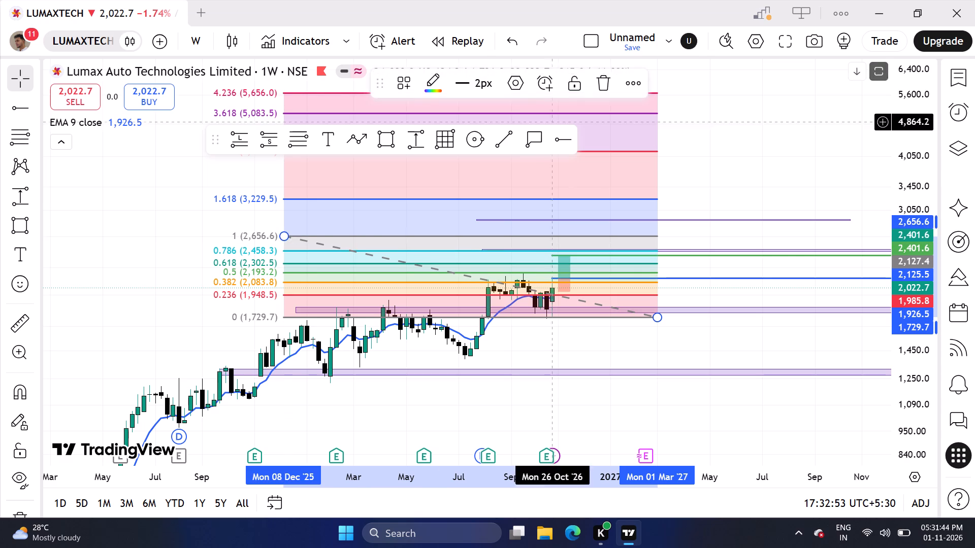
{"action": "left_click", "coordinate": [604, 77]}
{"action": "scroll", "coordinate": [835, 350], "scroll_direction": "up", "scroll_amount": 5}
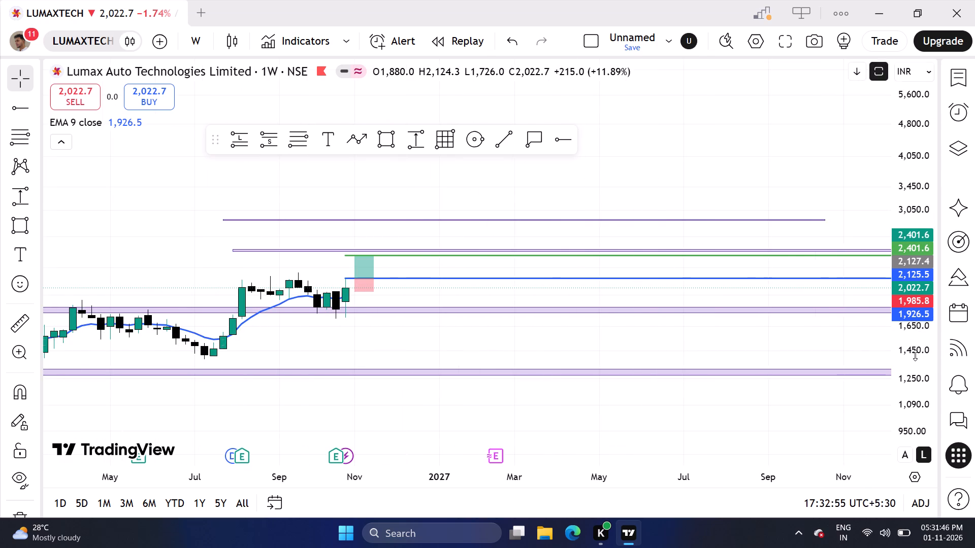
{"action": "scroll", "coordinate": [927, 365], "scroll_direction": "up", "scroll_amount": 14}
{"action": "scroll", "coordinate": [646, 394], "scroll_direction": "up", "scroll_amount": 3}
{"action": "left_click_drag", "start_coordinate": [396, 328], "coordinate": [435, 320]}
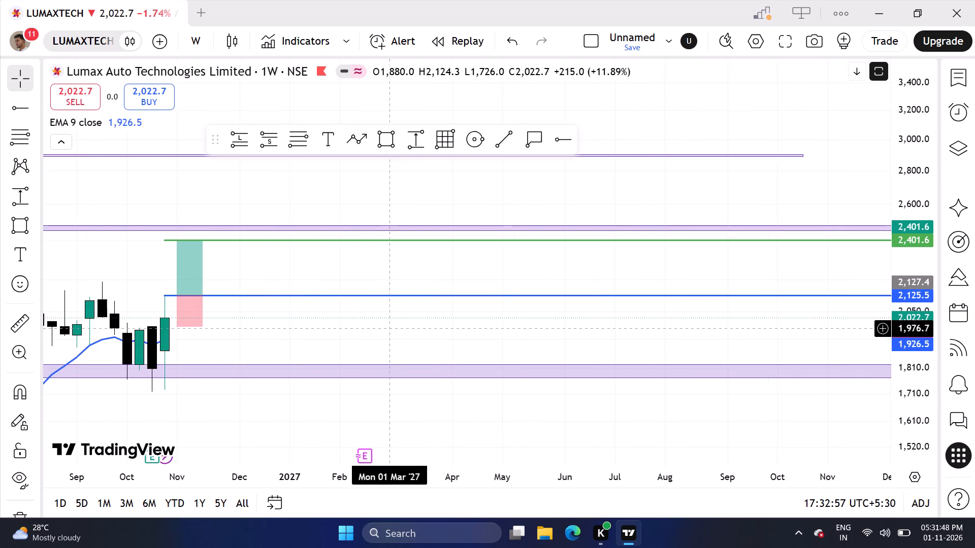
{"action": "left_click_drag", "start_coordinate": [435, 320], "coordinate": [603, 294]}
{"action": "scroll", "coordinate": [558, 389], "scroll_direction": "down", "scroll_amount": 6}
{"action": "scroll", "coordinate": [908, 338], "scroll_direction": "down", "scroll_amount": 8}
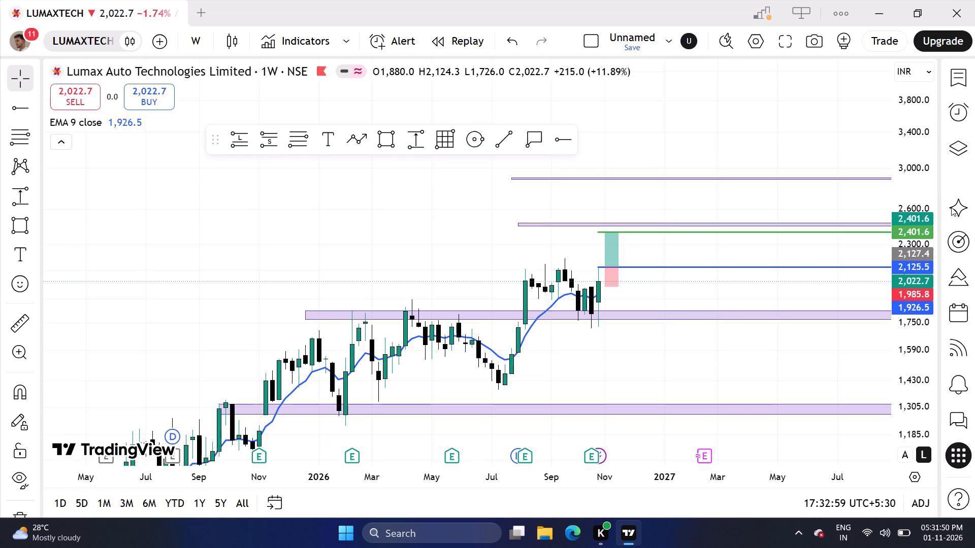
Load the OPTIEMUS chart from the BO 2 section of the Red list watchlist, and close the watchlist.
{"action": "left_click", "coordinate": [958, 86]}
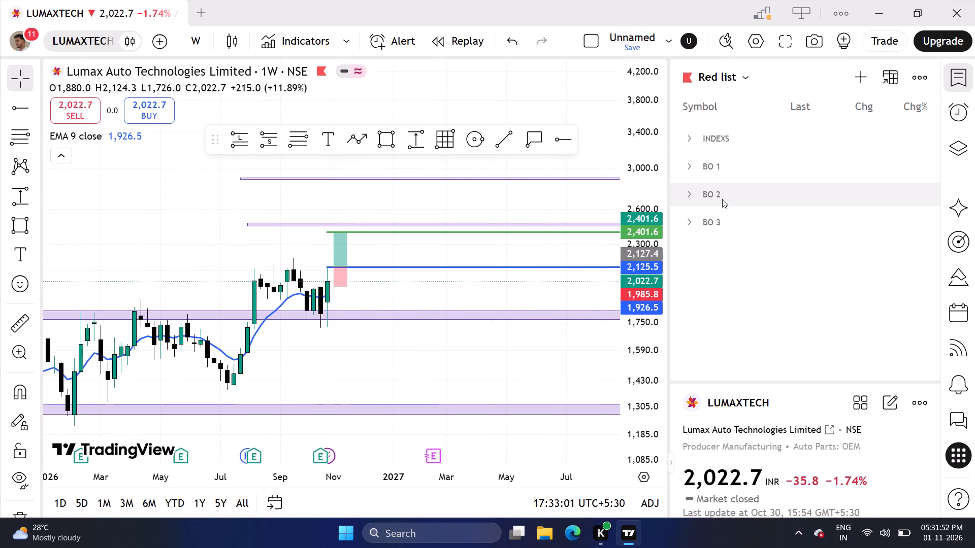
{"action": "left_click", "coordinate": [692, 168]}
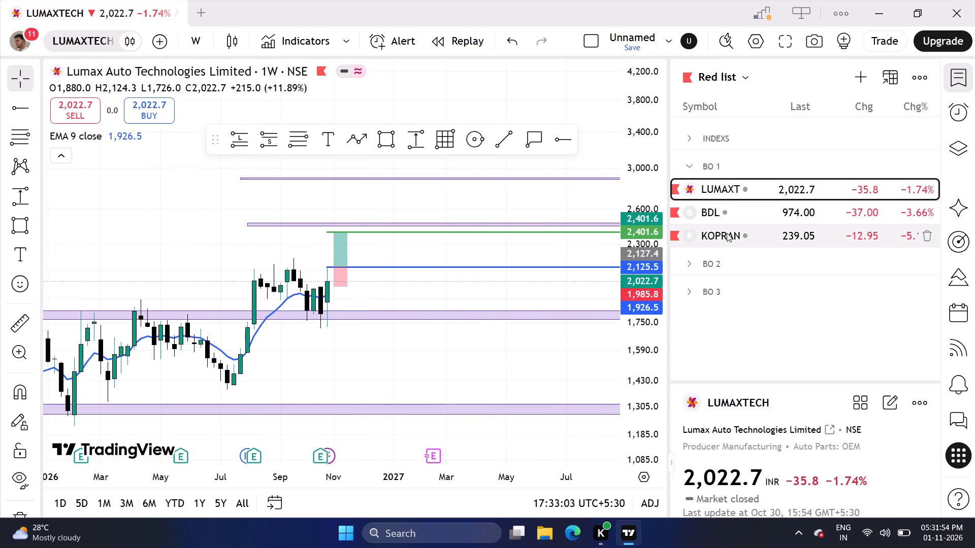
{"action": "left_click", "coordinate": [688, 167]}
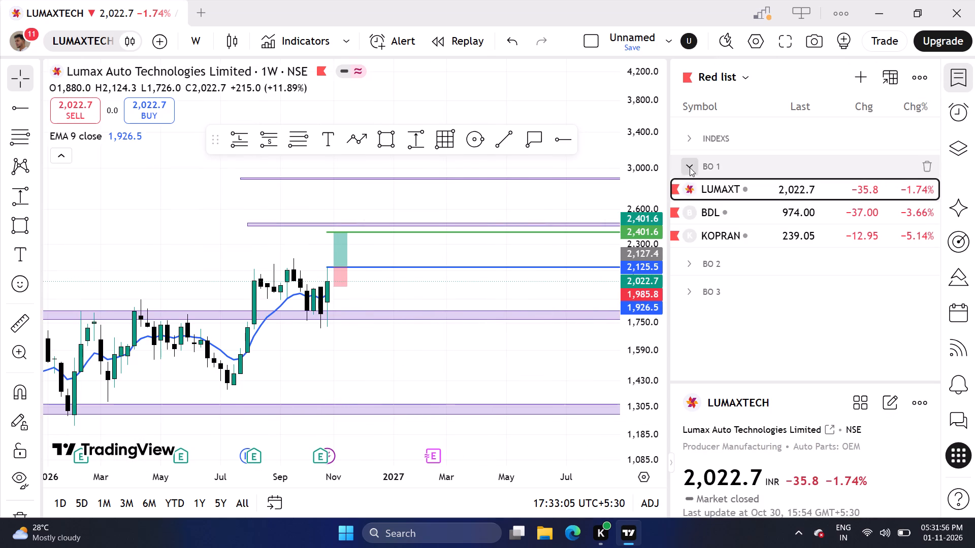
{"action": "left_click", "coordinate": [692, 191]}
{"action": "left_click", "coordinate": [692, 191]}
{"action": "left_click", "coordinate": [690, 200]}
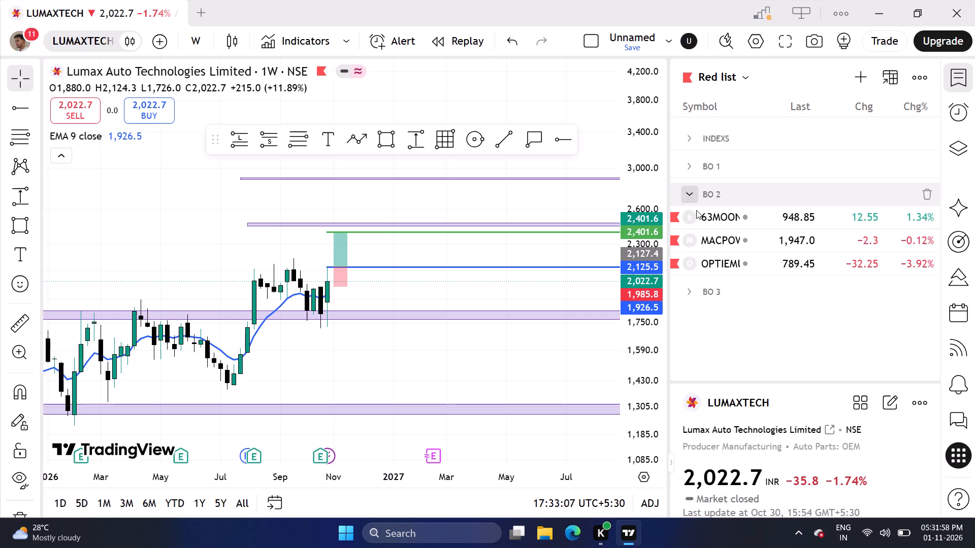
{"action": "left_click", "coordinate": [729, 262]}
{"action": "left_click", "coordinate": [946, 76]}
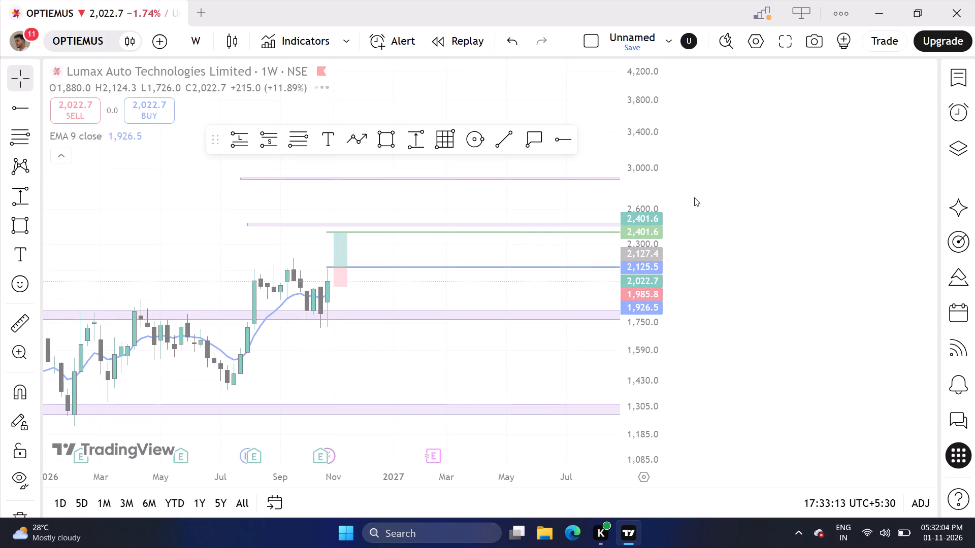
Hide the EMA 9 indicator on the OPTIEMUS weekly chart.
{"action": "scroll", "coordinate": [649, 222], "scroll_direction": "down", "scroll_amount": 1}
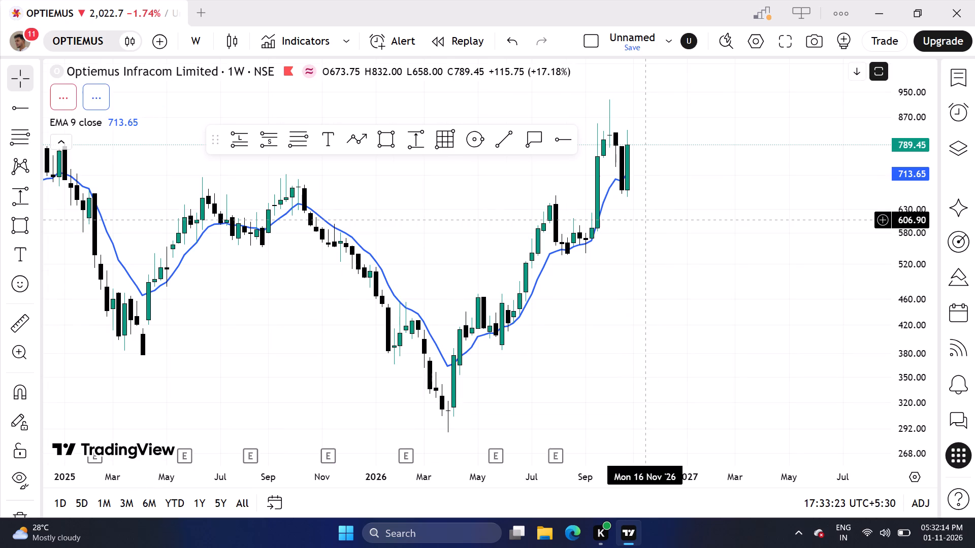
{"action": "scroll", "coordinate": [779, 160], "scroll_direction": "down", "scroll_amount": 9}
{"action": "scroll", "coordinate": [933, 252], "scroll_direction": "down", "scroll_amount": 16}
{"action": "scroll", "coordinate": [831, 295], "scroll_direction": "down", "scroll_amount": 7}
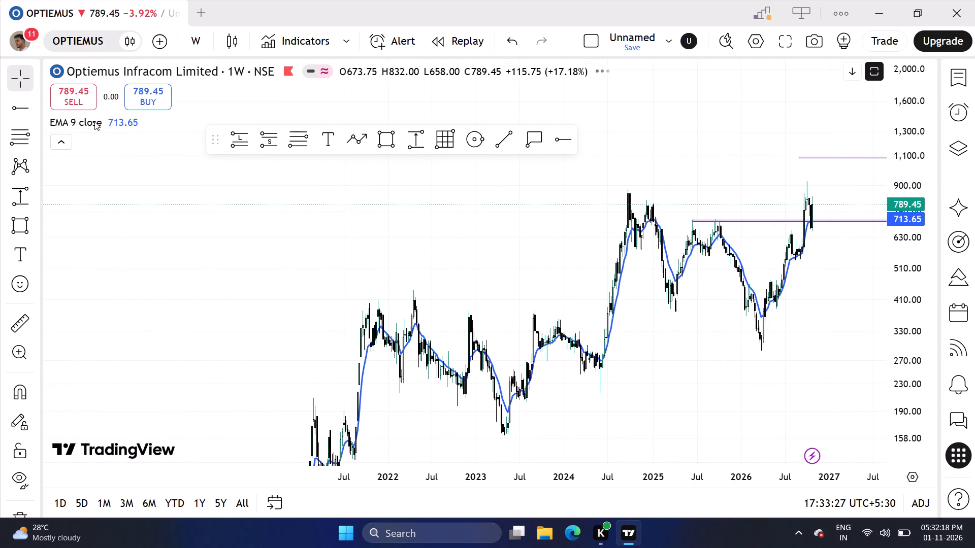
{"action": "left_click", "coordinate": [110, 119]}
Move the lowest support zone down to the 2026 swing low at about 290, starting in early 2025.
{"action": "scroll", "coordinate": [292, 221], "scroll_direction": "up", "scroll_amount": 5}
{"action": "scroll", "coordinate": [608, 397], "scroll_direction": "up", "scroll_amount": 3}
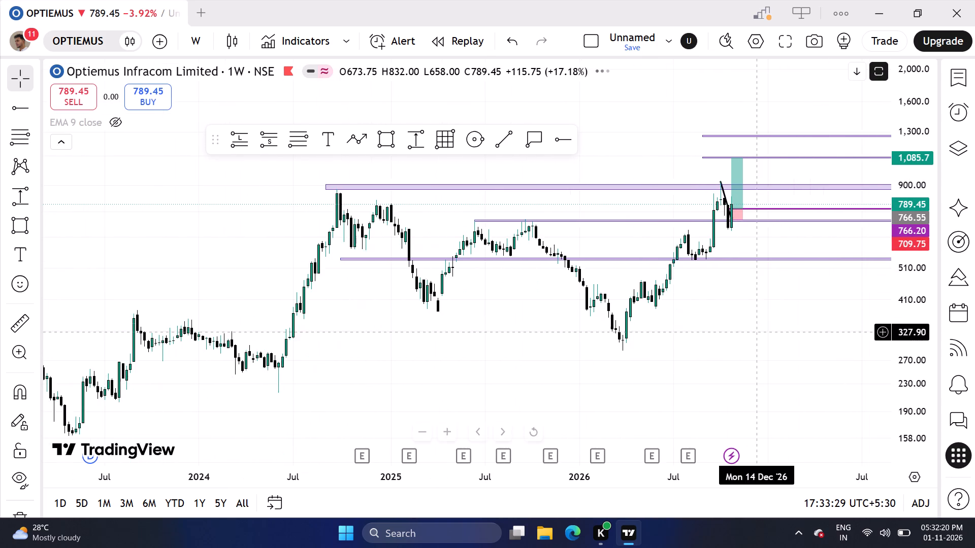
{"action": "left_click_drag", "start_coordinate": [745, 303], "coordinate": [593, 385]}
{"action": "left_click_drag", "start_coordinate": [570, 325], "coordinate": [589, 427]}
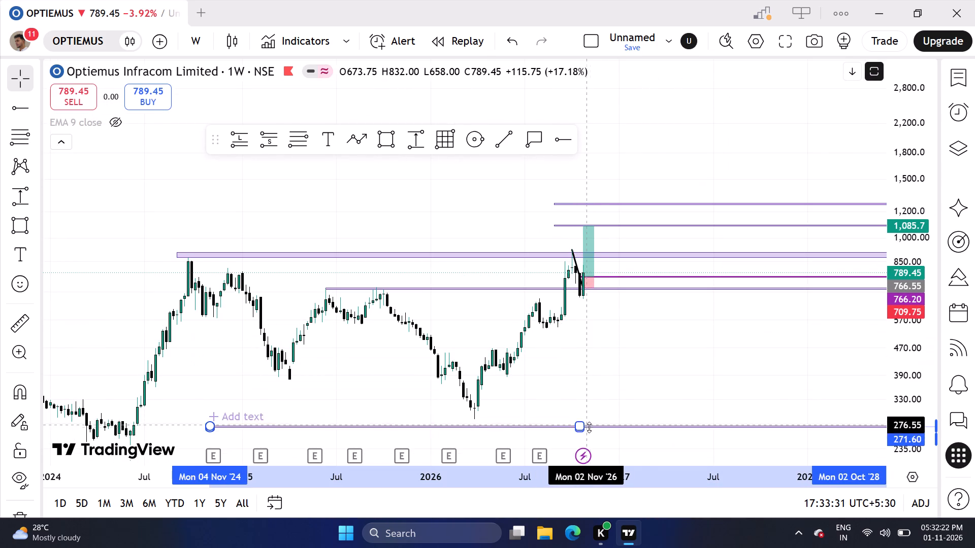
{"action": "left_click_drag", "start_coordinate": [589, 427], "coordinate": [639, 417]}
{"action": "left_click", "coordinate": [659, 379]}
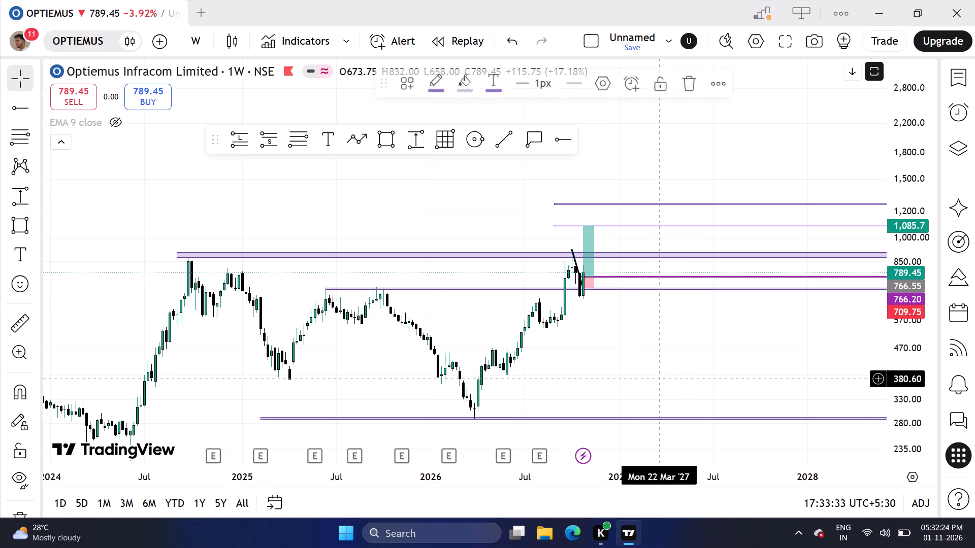
{"action": "left_click_drag", "start_coordinate": [597, 287], "coordinate": [601, 330]}
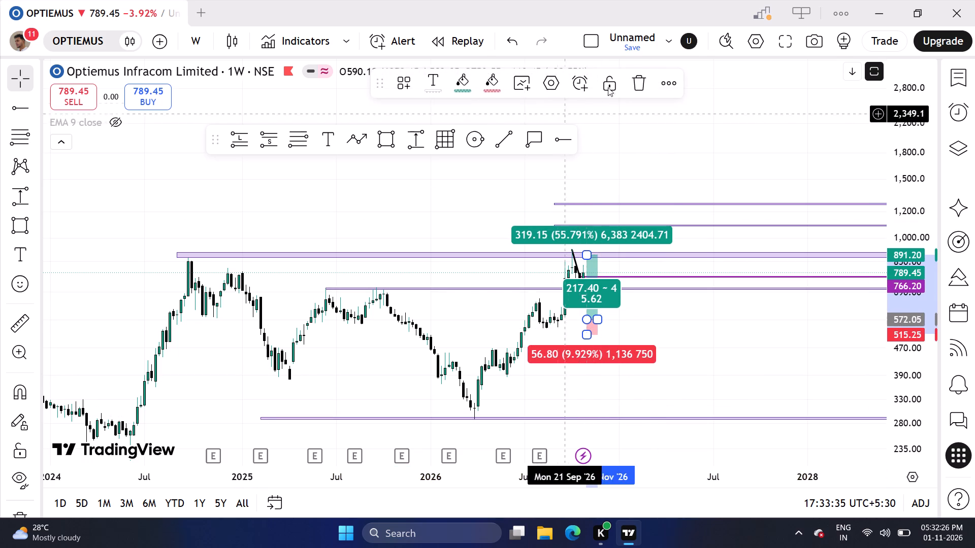
{"action": "left_click", "coordinate": [648, 82]}
{"action": "left_click", "coordinate": [559, 225]}
{"action": "left_click", "coordinate": [699, 70]}
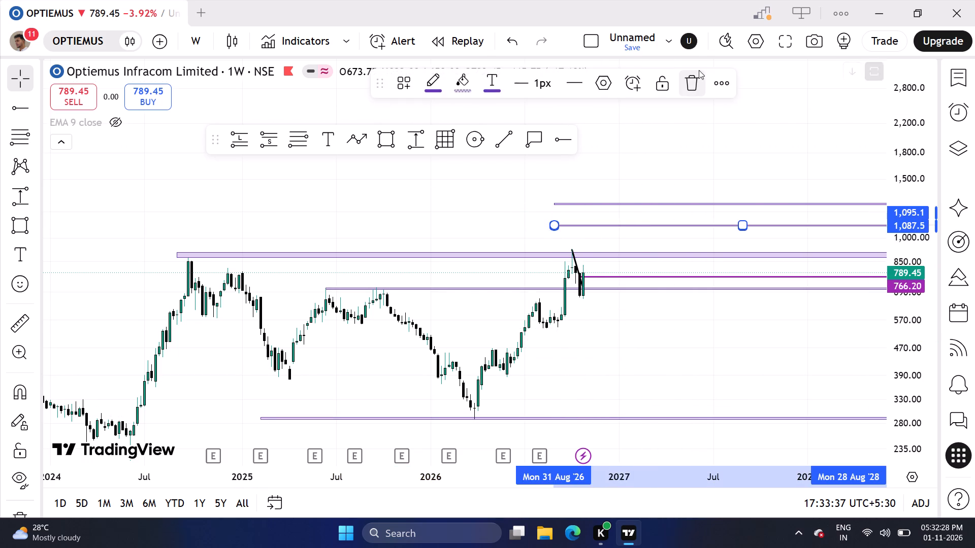
{"action": "left_click", "coordinate": [552, 204]}
{"action": "left_click", "coordinate": [690, 81]}
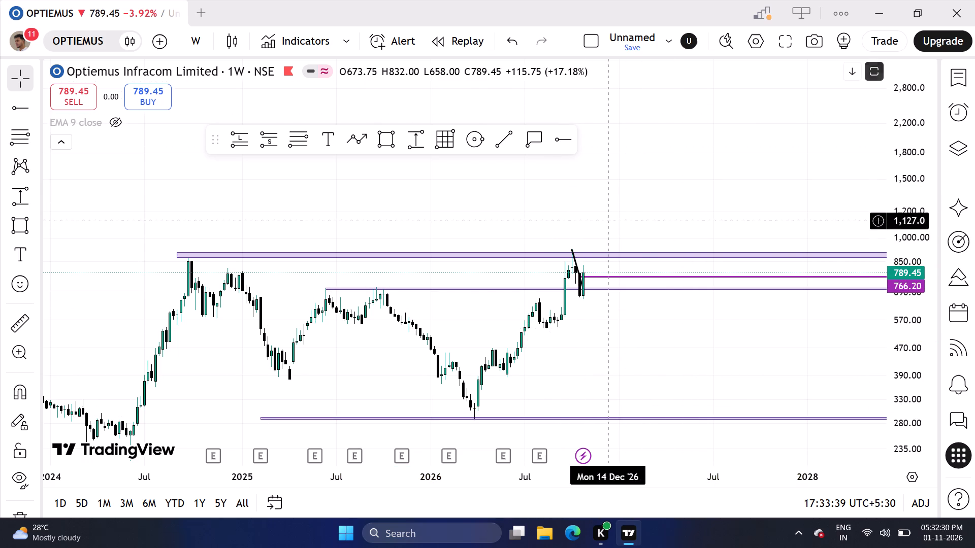
Delete the purple horizontal ray at 766.20 and the short black trend line over the latest candles.
{"action": "left_click", "coordinate": [580, 272]}
{"action": "left_click", "coordinate": [665, 85]}
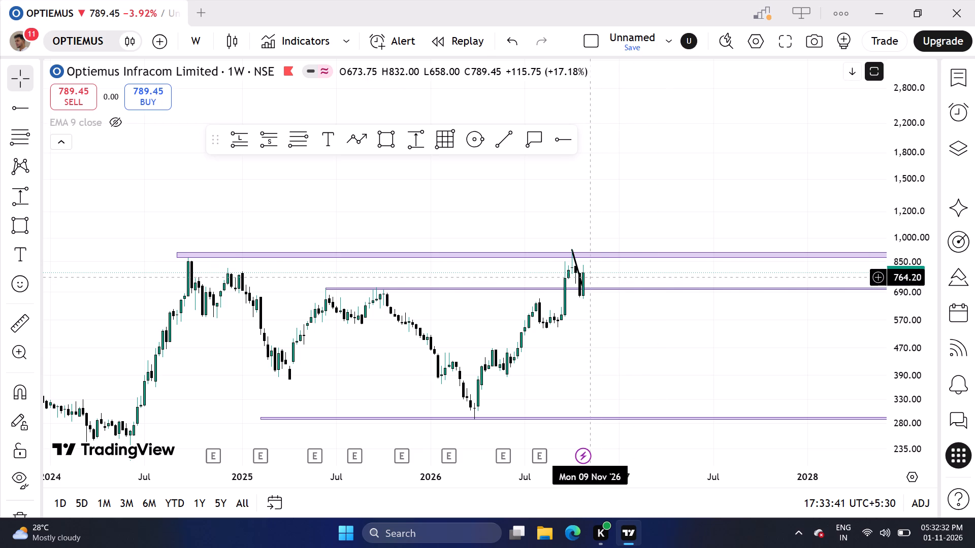
{"action": "left_click", "coordinate": [582, 278]}
{"action": "left_click", "coordinate": [661, 94]}
Reshape the upper resistance zone to sit at the 2024 high, with its top at about 875 and its start in late August 2024.
{"action": "scroll", "coordinate": [693, 307], "scroll_direction": "down", "scroll_amount": 7}
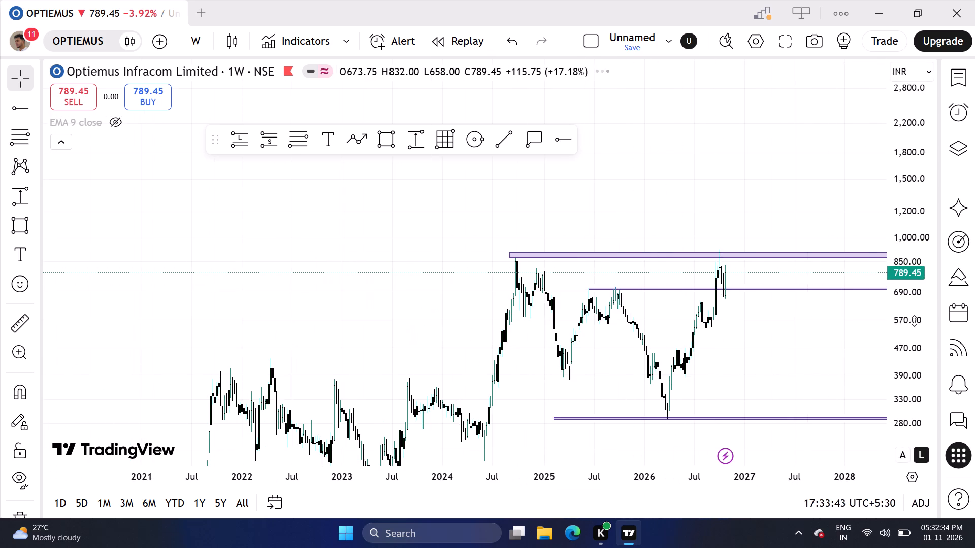
{"action": "scroll", "coordinate": [914, 321], "scroll_direction": "down", "scroll_amount": 5}
{"action": "scroll", "coordinate": [915, 323], "scroll_direction": "up", "scroll_amount": 4}
{"action": "scroll", "coordinate": [823, 363], "scroll_direction": "up", "scroll_amount": 5}
{"action": "left_click_drag", "start_coordinate": [804, 368], "coordinate": [799, 319]}
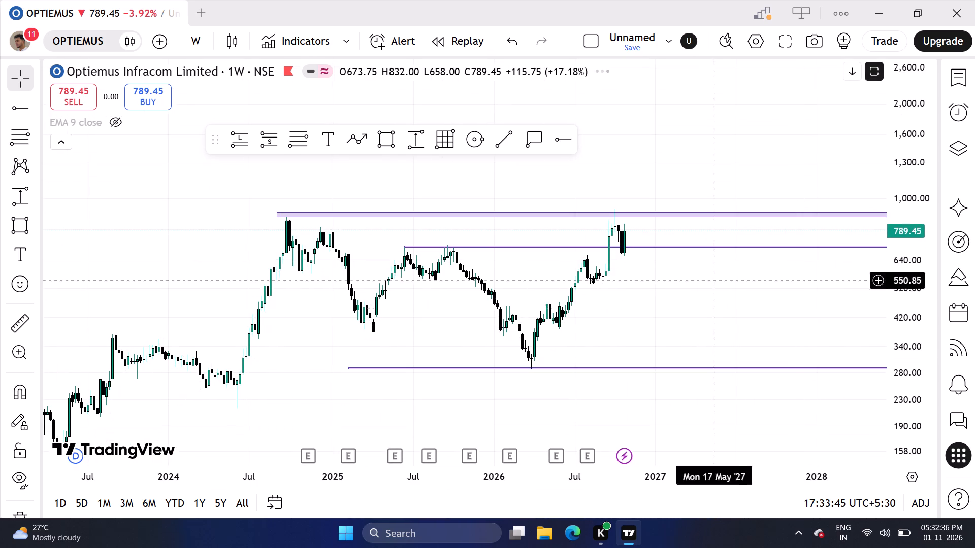
{"action": "left_click_drag", "start_coordinate": [281, 211], "coordinate": [264, 219]}
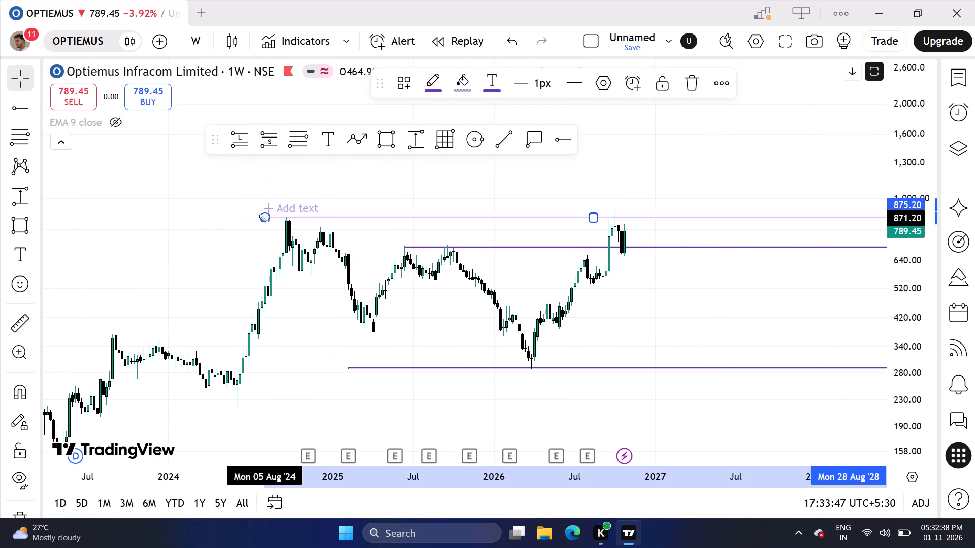
{"action": "left_click_drag", "start_coordinate": [264, 219], "coordinate": [274, 221]}
{"action": "left_click", "coordinate": [185, 217]}
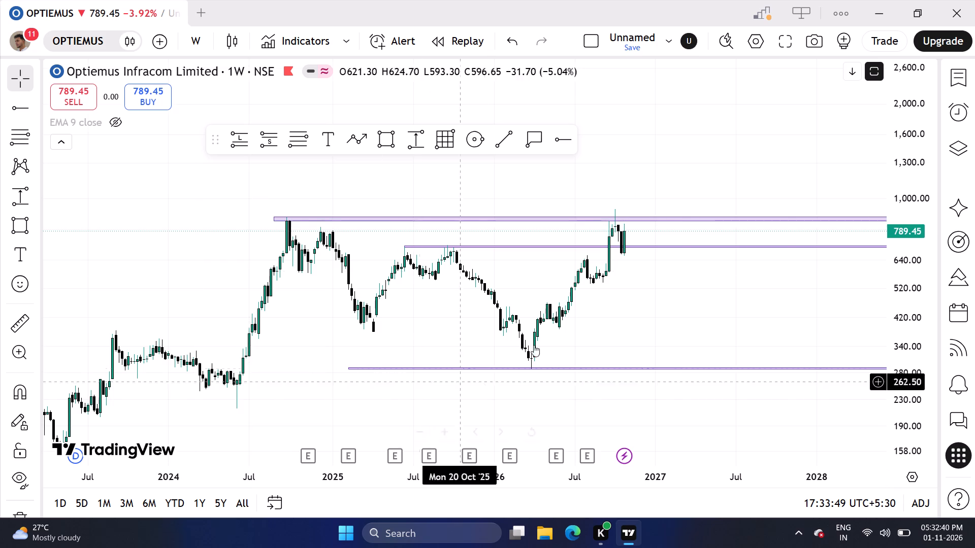
Draw a descending trend line from the April 2022 high at about 427.65 to about 296.80 in early March 2025.
{"action": "scroll", "coordinate": [598, 311], "scroll_direction": "down", "scroll_amount": 5}
{"action": "scroll", "coordinate": [689, 400], "scroll_direction": "down", "scroll_amount": 6}
{"action": "scroll", "coordinate": [916, 361], "scroll_direction": "down", "scroll_amount": 11}
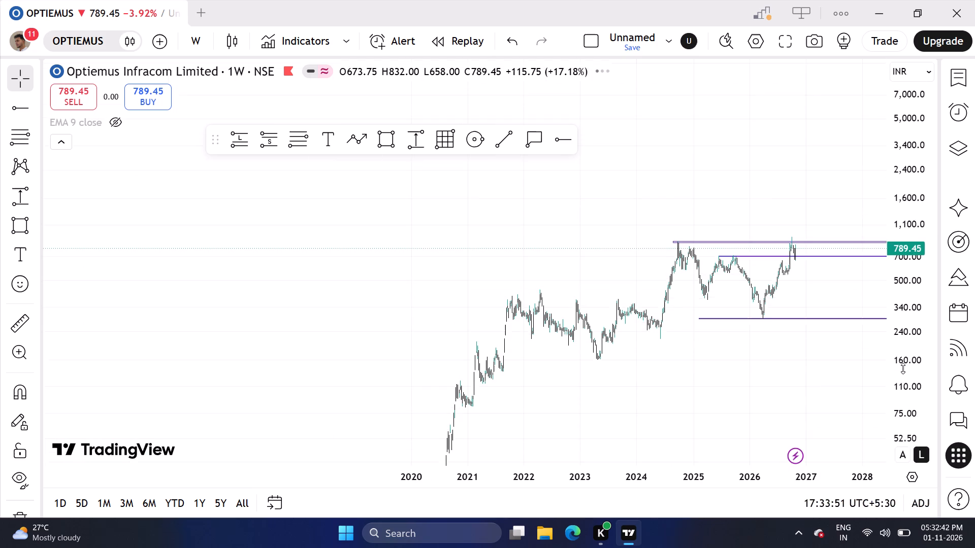
{"action": "scroll", "coordinate": [811, 386], "scroll_direction": "up", "scroll_amount": 4}
{"action": "left_click", "coordinate": [502, 139]}
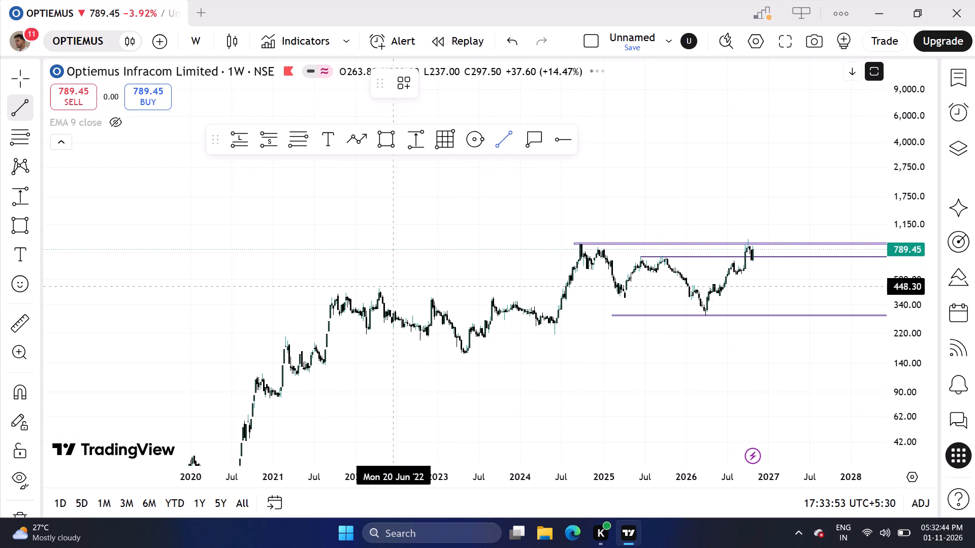
{"action": "left_click", "coordinate": [377, 290]}
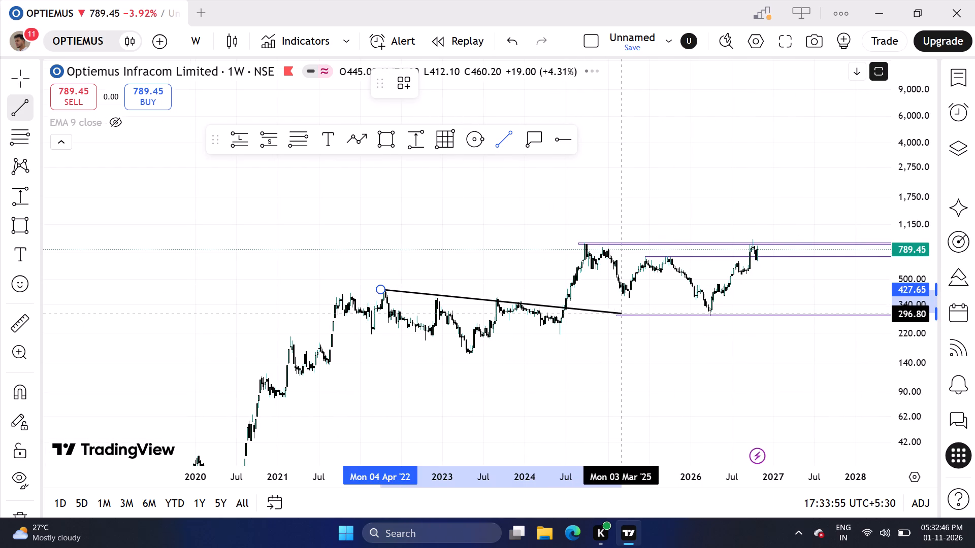
{"action": "left_click", "coordinate": [623, 314]}
{"action": "left_click", "coordinate": [598, 362]}
{"action": "scroll", "coordinate": [598, 365], "scroll_direction": "up", "scroll_amount": 2}
{"action": "scroll", "coordinate": [914, 376], "scroll_direction": "up", "scroll_amount": 2}
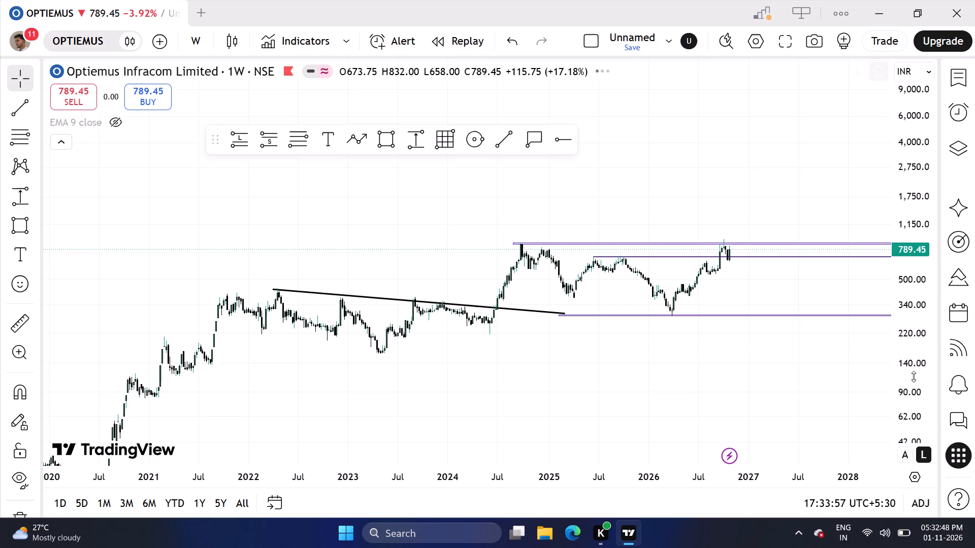
Draw a descending trend line from the September 2024 high at about 857.90 to just below the August 2026 candles.
{"action": "scroll", "coordinate": [914, 376], "scroll_direction": "up", "scroll_amount": 6}
{"action": "scroll", "coordinate": [712, 399], "scroll_direction": "up", "scroll_amount": 2}
{"action": "left_click", "coordinate": [506, 139]}
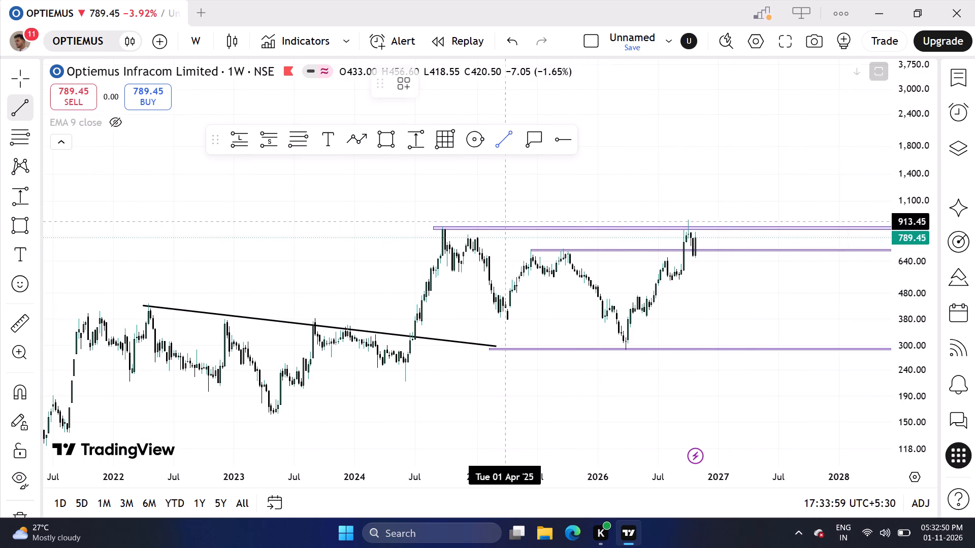
{"action": "left_click", "coordinate": [444, 228]}
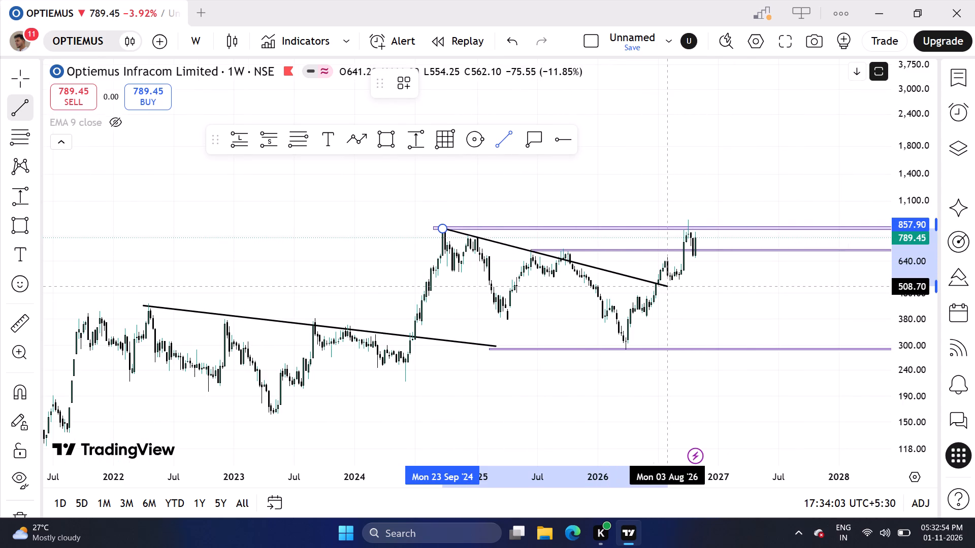
{"action": "left_click", "coordinate": [680, 283]}
{"action": "left_click", "coordinate": [721, 304]}
Shift the new descending trend line later in time so it starts in late October 2024 at about 870 and ends in October 2026.
{"action": "scroll", "coordinate": [723, 316], "scroll_direction": "up", "scroll_amount": 1}
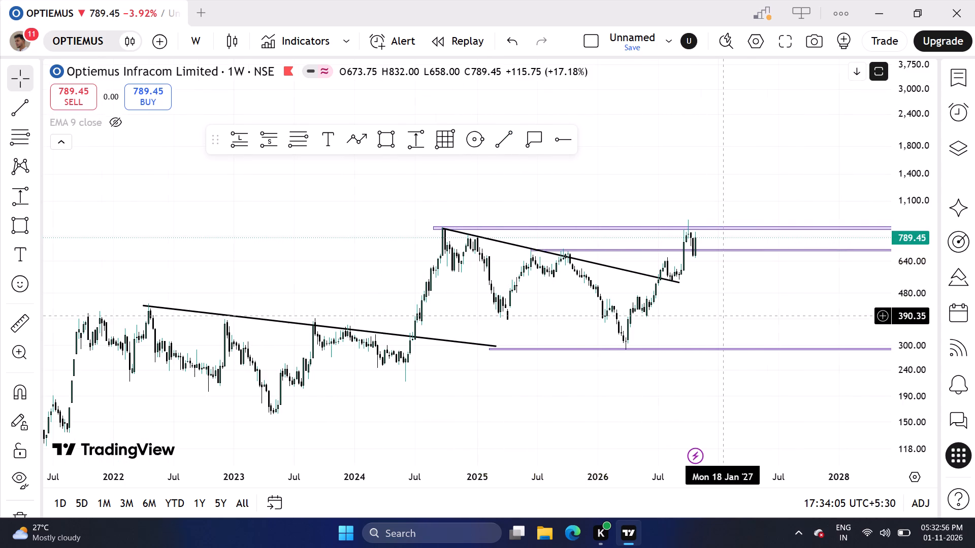
{"action": "scroll", "coordinate": [723, 316], "scroll_direction": "up", "scroll_amount": 1}
{"action": "left_click", "coordinate": [453, 249]}
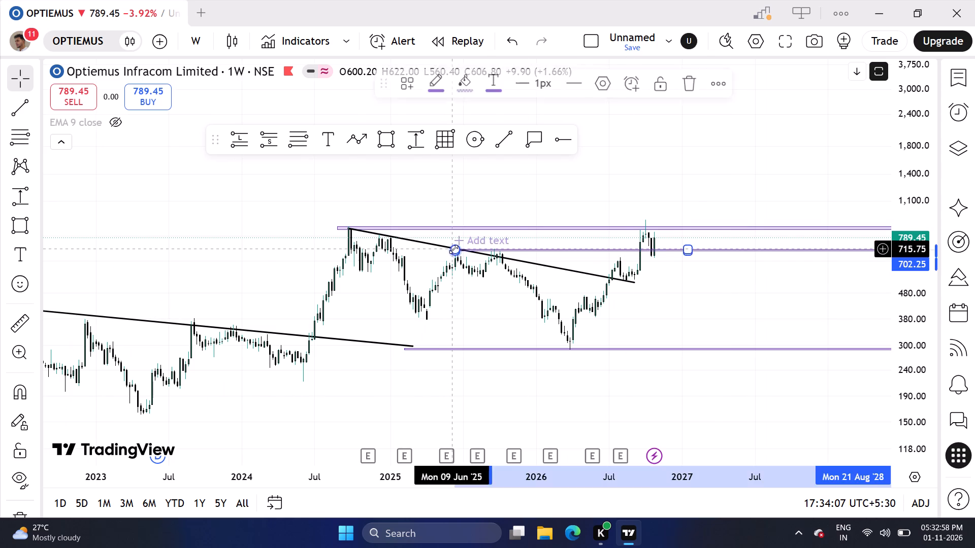
{"action": "left_click", "coordinate": [409, 247]}
{"action": "left_click_drag", "start_coordinate": [427, 242], "coordinate": [439, 240]}
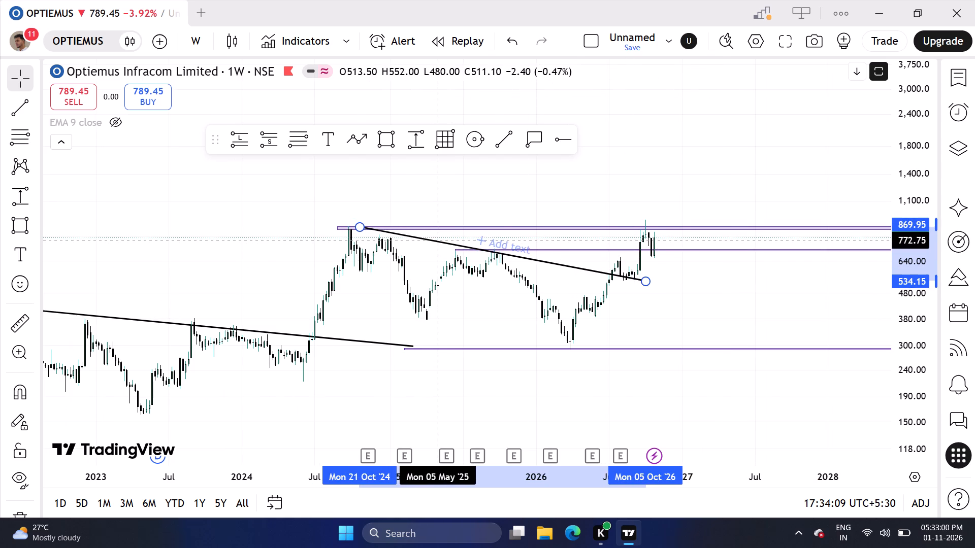
{"action": "left_click_drag", "start_coordinate": [439, 240], "coordinate": [440, 240]}
{"action": "left_click", "coordinate": [446, 176]}
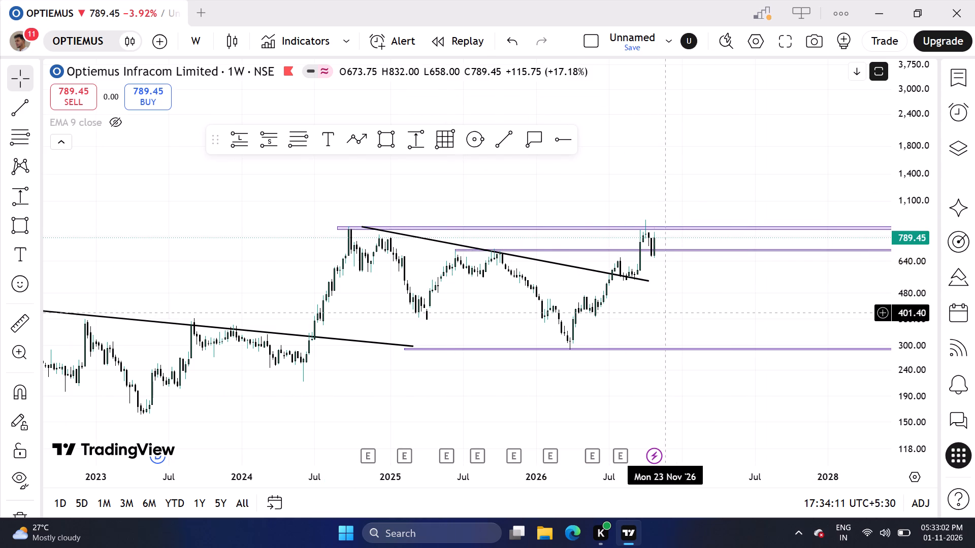
Move the upper resistance zone up so its top meets the latest swing high at about 927.
{"action": "scroll", "coordinate": [730, 333], "scroll_direction": "up", "scroll_amount": 1}
{"action": "scroll", "coordinate": [910, 348], "scroll_direction": "up", "scroll_amount": 6}
{"action": "scroll", "coordinate": [652, 340], "scroll_direction": "up", "scroll_amount": 2}
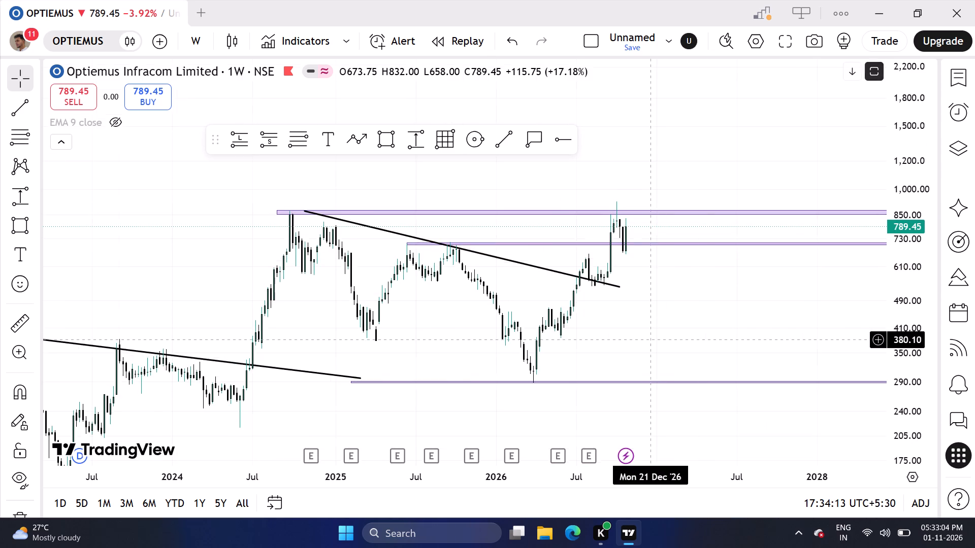
{"action": "scroll", "coordinate": [652, 340], "scroll_direction": "up", "scroll_amount": 2}
{"action": "left_click_drag", "start_coordinate": [507, 214], "coordinate": [540, 204]}
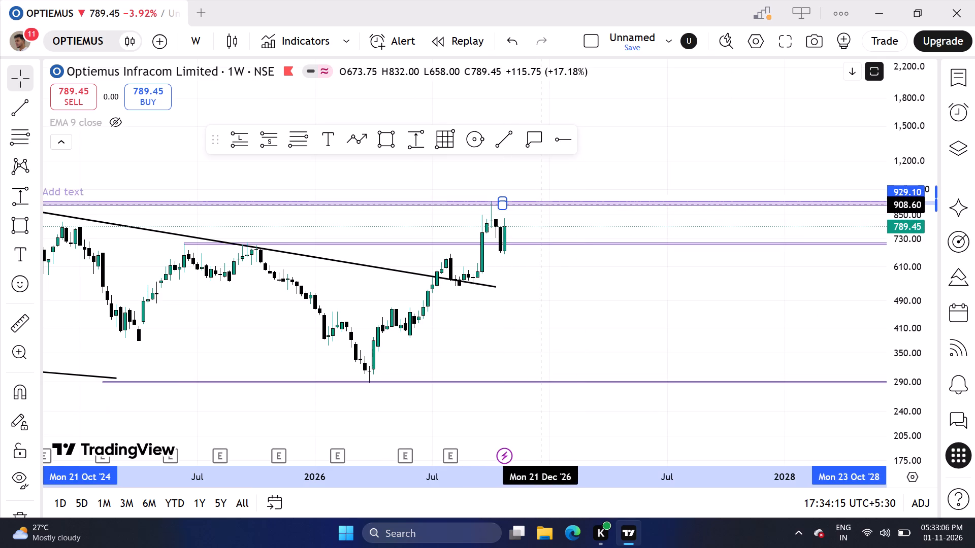
{"action": "left_click_drag", "start_coordinate": [540, 204], "coordinate": [531, 205]}
{"action": "left_click_drag", "start_coordinate": [487, 203], "coordinate": [446, 207]}
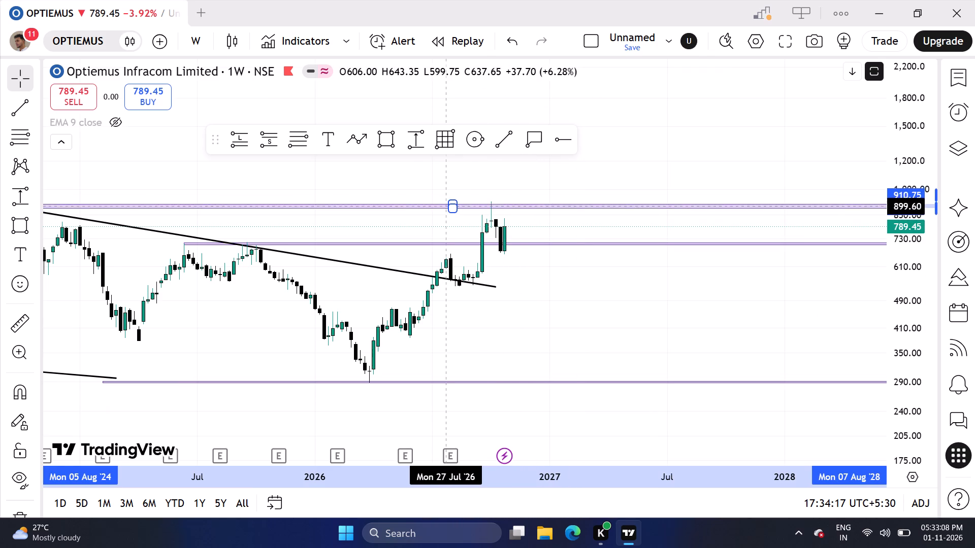
{"action": "left_click_drag", "start_coordinate": [446, 207], "coordinate": [442, 203]}
{"action": "left_click_drag", "start_coordinate": [453, 206], "coordinate": [439, 205]}
{"action": "left_click", "coordinate": [400, 213]}
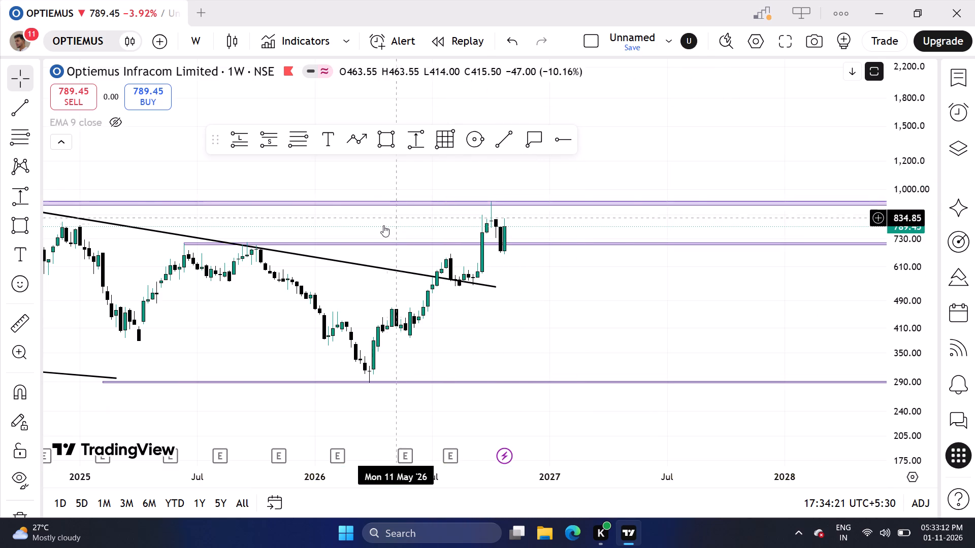
Thicken the upper resistance zone by lowering its bottom edge to about the 2024 high.
{"action": "scroll", "coordinate": [386, 228], "scroll_direction": "down", "scroll_amount": 2}
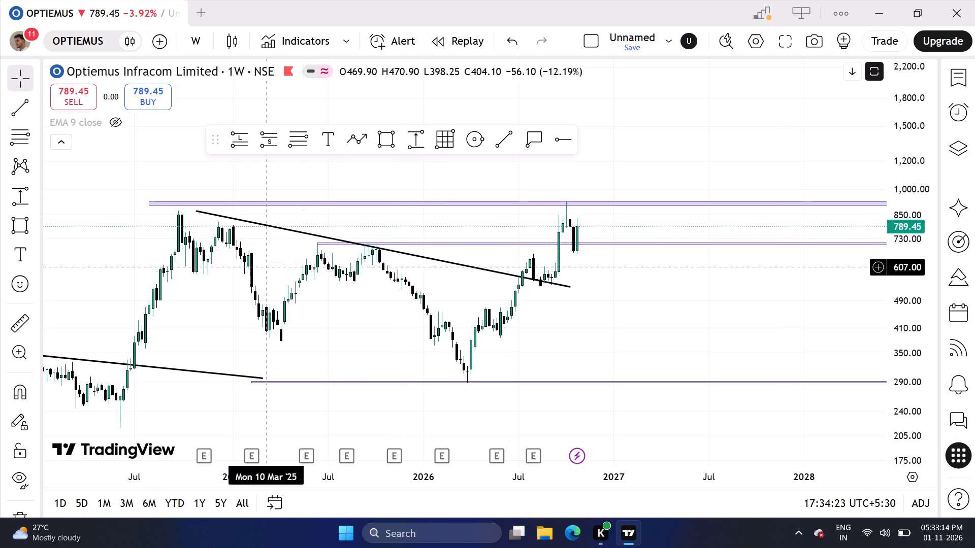
{"action": "left_click_drag", "start_coordinate": [144, 205], "coordinate": [154, 212]}
{"action": "left_click", "coordinate": [105, 228]}
{"action": "left_click", "coordinate": [652, 313]}
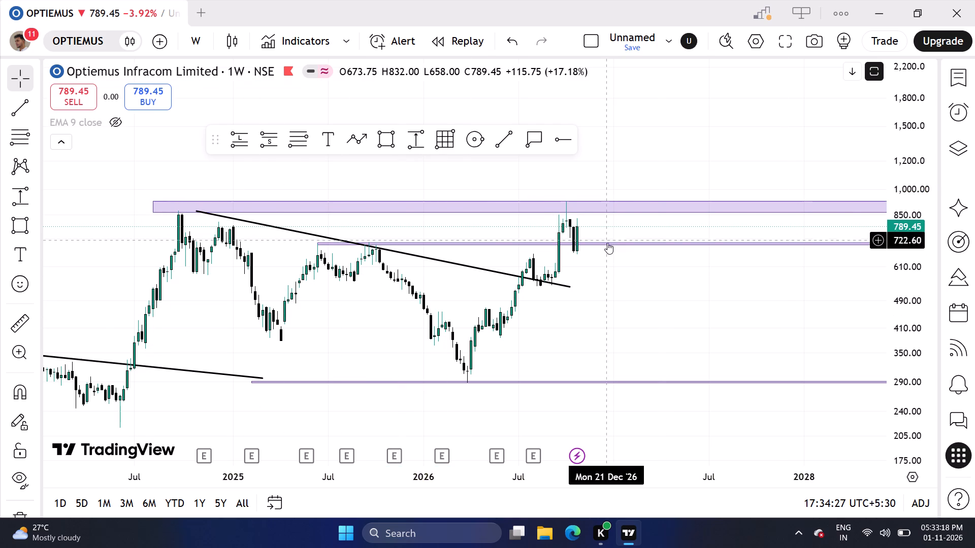
Delete the middle purple zone that starts at the June 2025 high.
{"action": "left_click_drag", "start_coordinate": [607, 243], "coordinate": [623, 256]}
{"action": "left_click", "coordinate": [626, 291]}
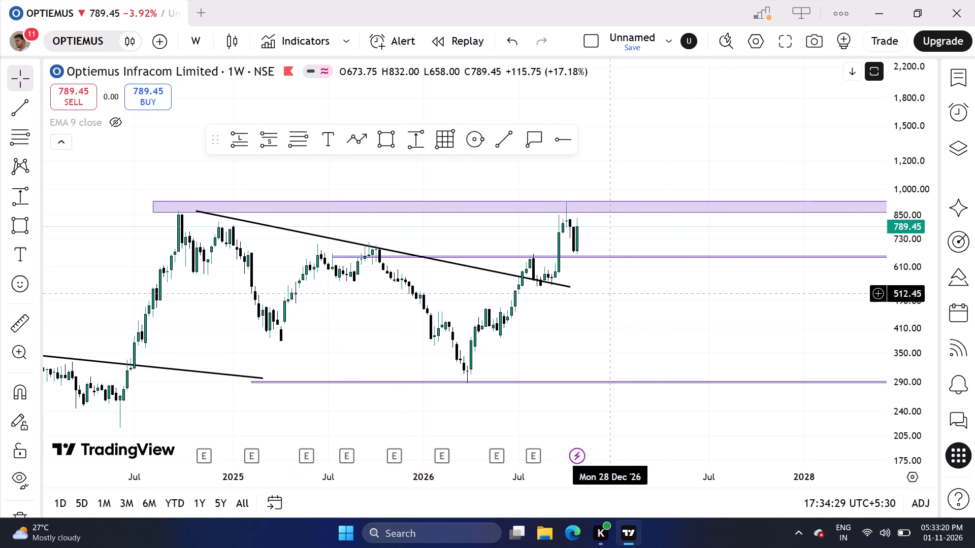
{"action": "left_click", "coordinate": [607, 254]}
{"action": "left_click", "coordinate": [686, 83]}
Draw a Fibonacci retracement from about 926.90 in October 2024 to about 290.50 in May 2027.
{"action": "scroll", "coordinate": [638, 204], "scroll_direction": "down", "scroll_amount": 1}
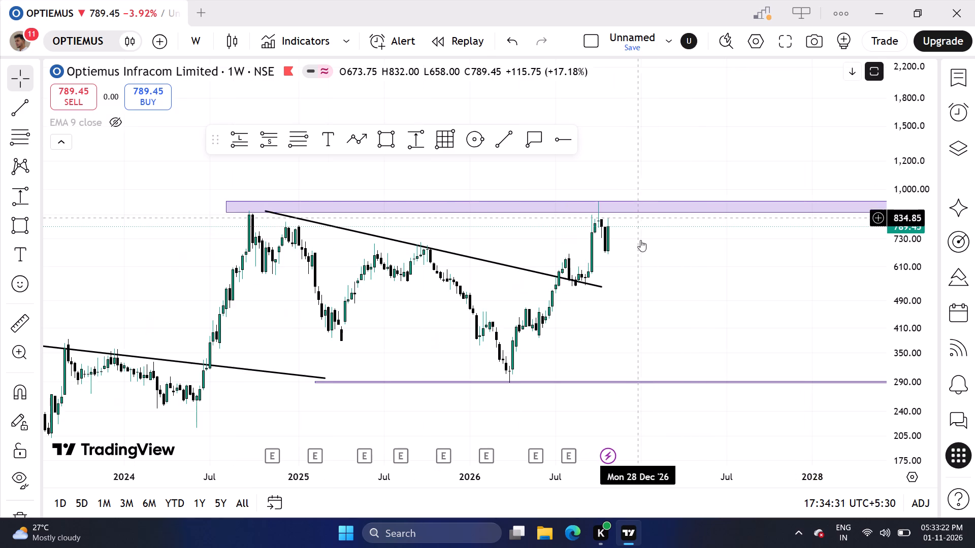
{"action": "scroll", "coordinate": [623, 333], "scroll_direction": "up", "scroll_amount": 1}
{"action": "left_click", "coordinate": [310, 142]}
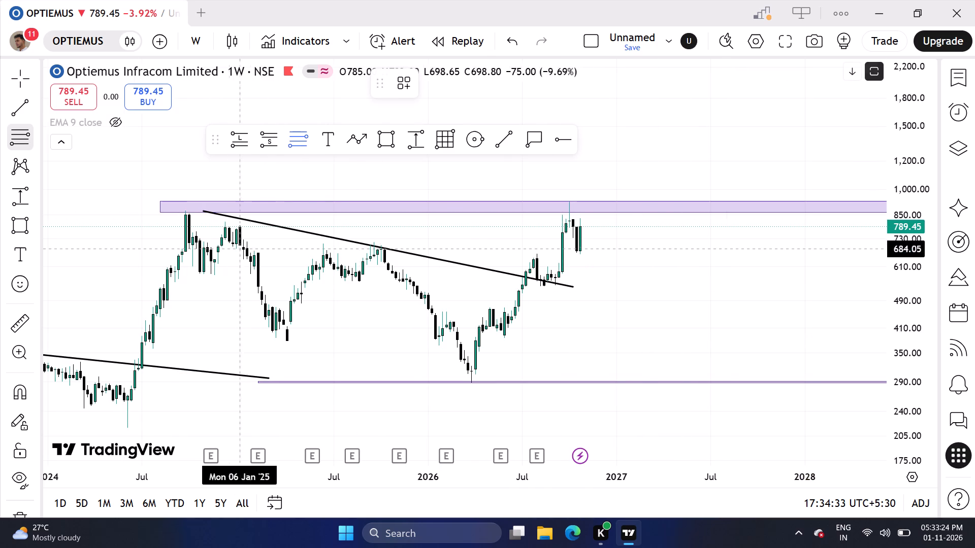
{"action": "left_click", "coordinate": [201, 201]}
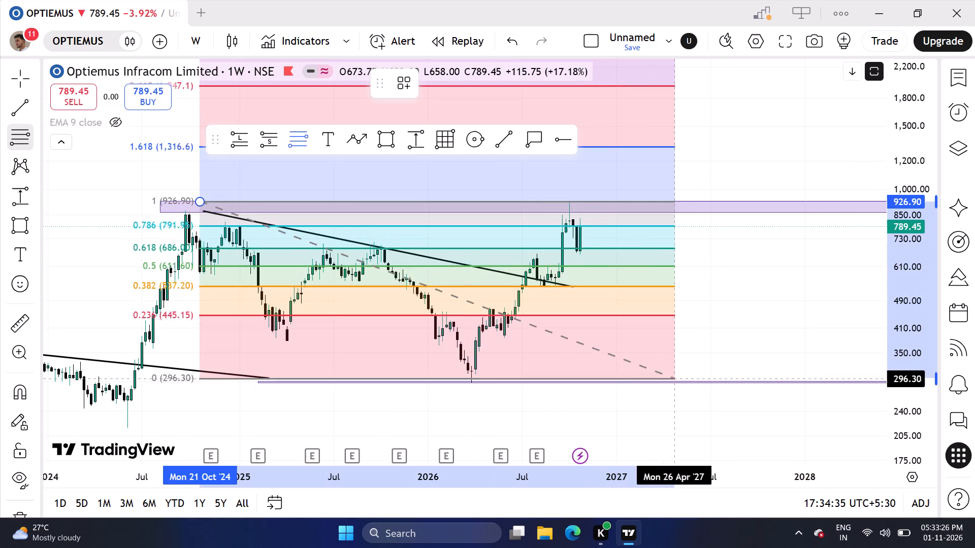
{"action": "left_click", "coordinate": [681, 382]}
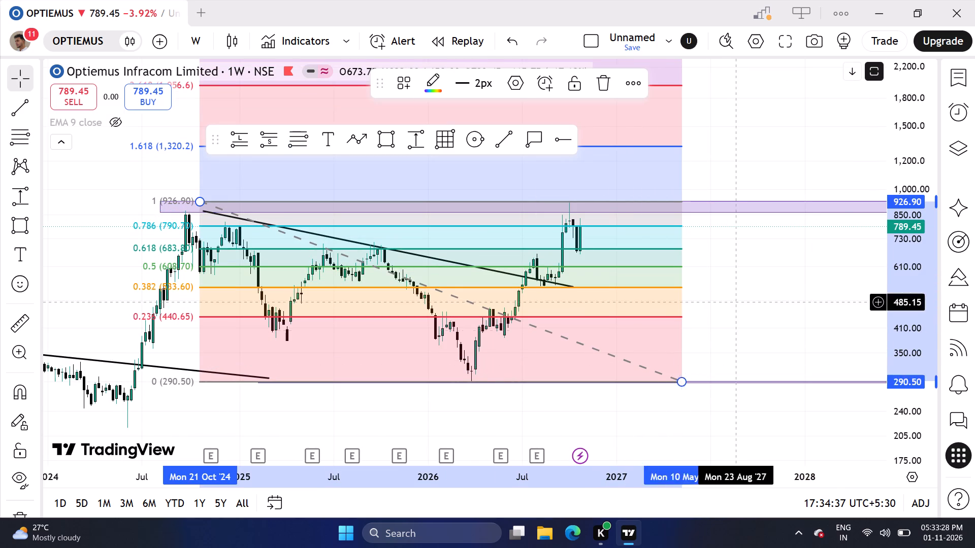
{"action": "left_click", "coordinate": [735, 302]}
Move the Fibonacci retracement's starting point to about 864.45 in mid-August 2024, at the upper zone's bottom edge.
{"action": "left_click_drag", "start_coordinate": [723, 262], "coordinate": [723, 268]}
{"action": "scroll", "coordinate": [727, 282], "scroll_direction": "down", "scroll_amount": 4}
{"action": "left_click_drag", "start_coordinate": [811, 322], "coordinate": [587, 325]}
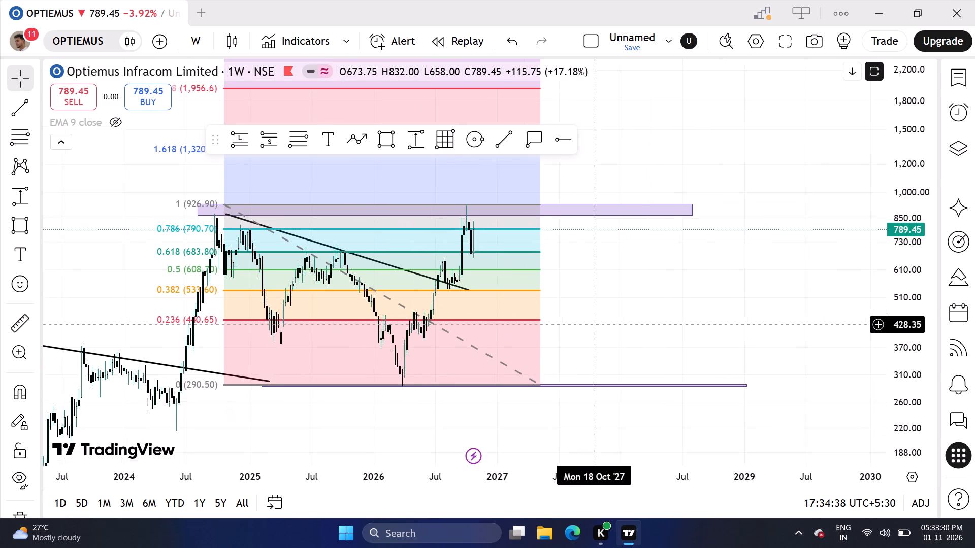
{"action": "left_click_drag", "start_coordinate": [587, 325], "coordinate": [571, 347]}
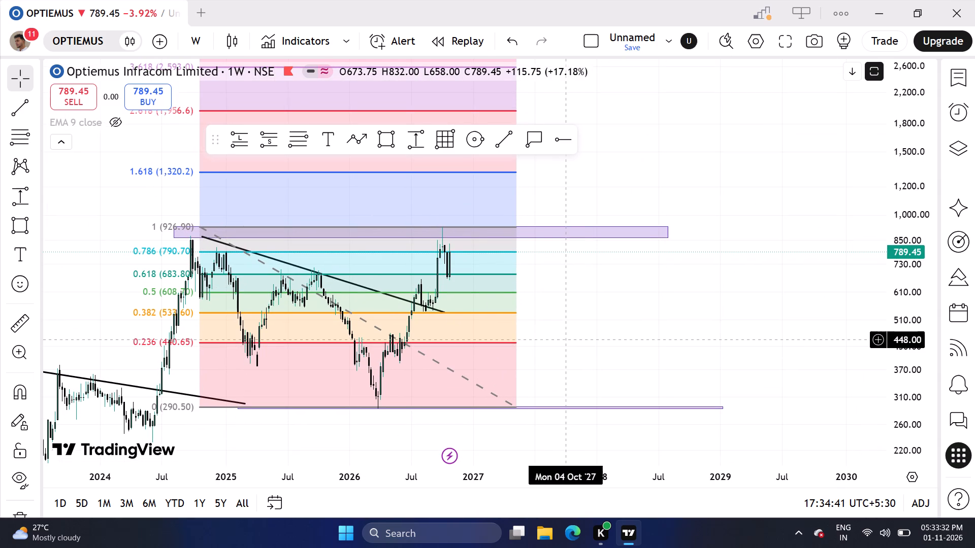
{"action": "left_click_drag", "start_coordinate": [200, 226], "coordinate": [184, 236]}
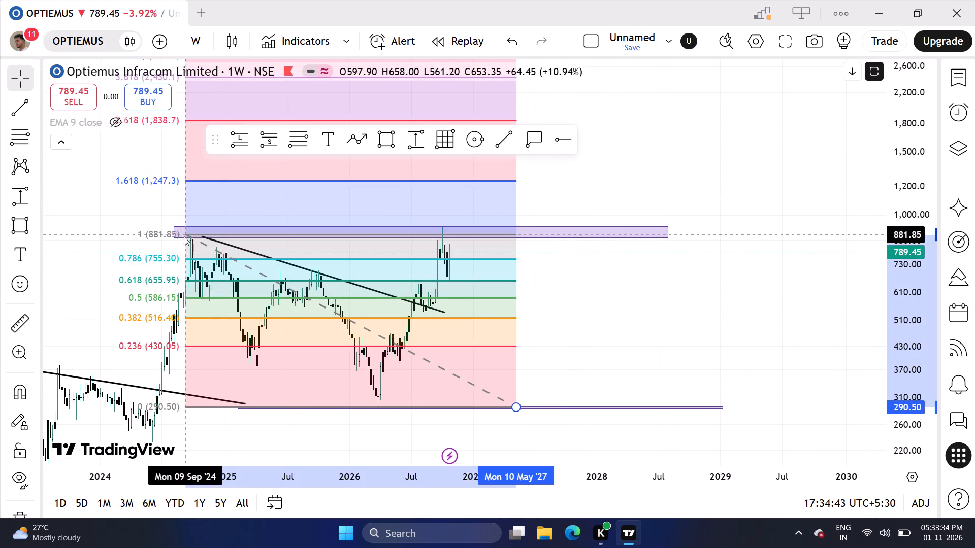
{"action": "left_click_drag", "start_coordinate": [184, 236], "coordinate": [176, 238]}
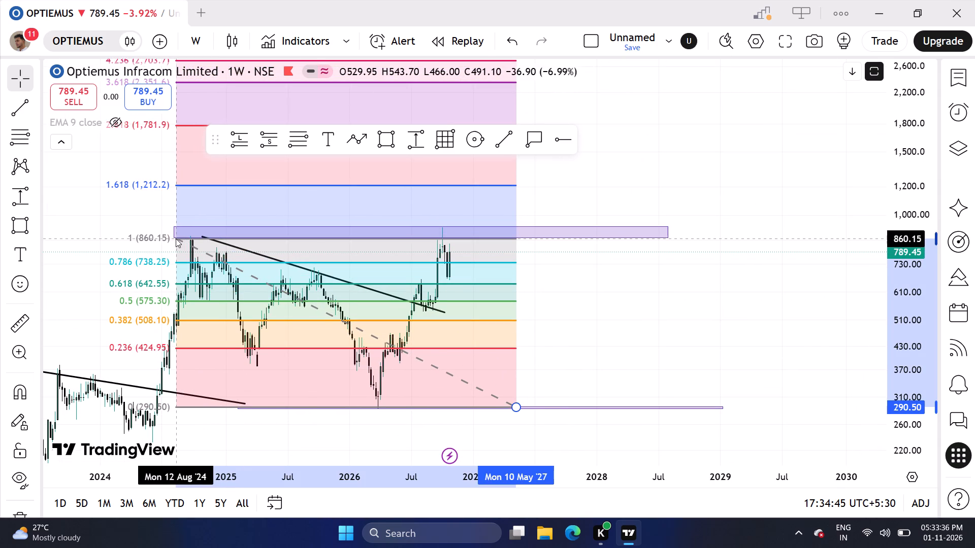
{"action": "left_click_drag", "start_coordinate": [176, 238], "coordinate": [175, 238]}
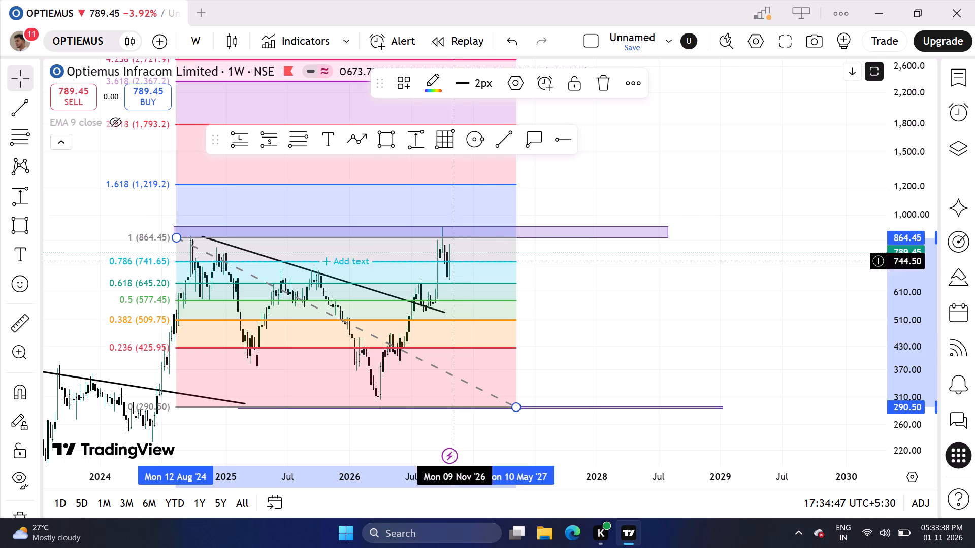
{"action": "left_click", "coordinate": [582, 319]}
Draw a thin rectangle zone along the 0.5 Fibonacci level at about 577, from September 2024 to late July 2028.
{"action": "left_click", "coordinate": [389, 132]}
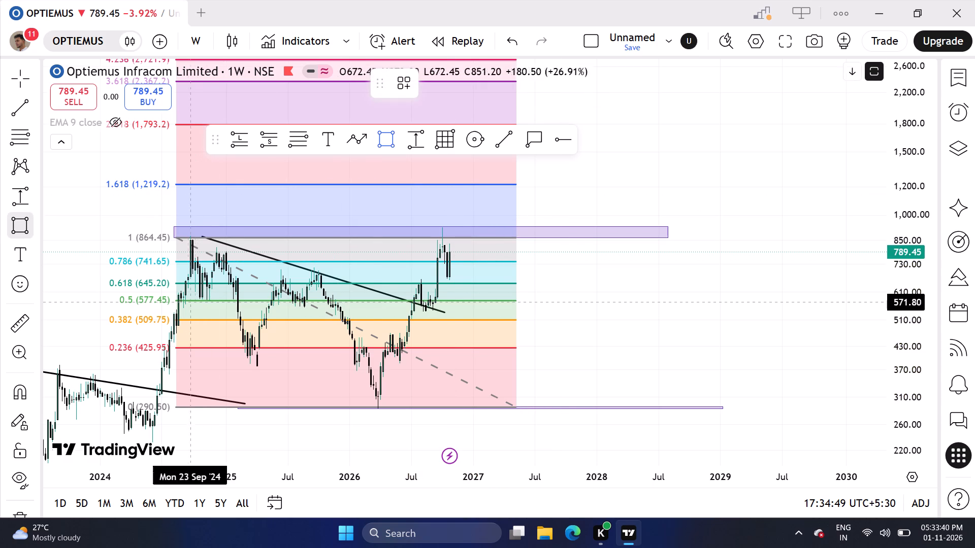
{"action": "left_click", "coordinate": [185, 301]}
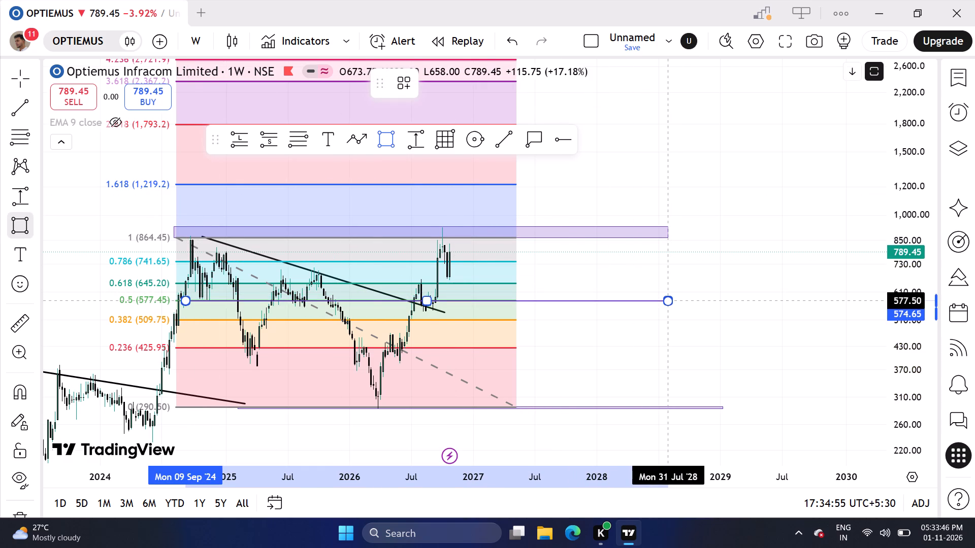
{"action": "left_click", "coordinate": [669, 300]}
{"action": "left_click", "coordinate": [647, 282]}
Resize the lower support zone to end in late July 2028, with its top at about 296.30.
{"action": "left_click_drag", "start_coordinate": [726, 404], "coordinate": [724, 404]}
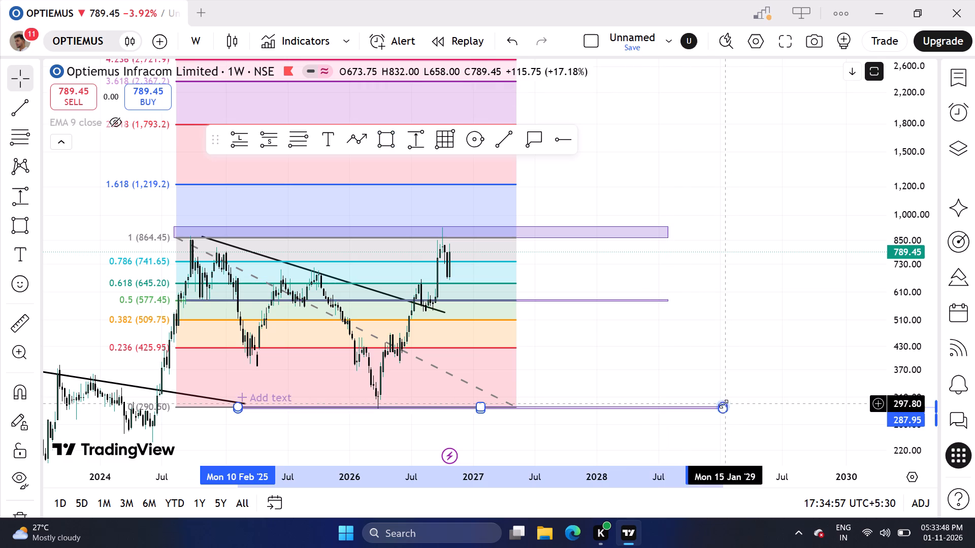
{"action": "left_click_drag", "start_coordinate": [724, 404], "coordinate": [668, 405]}
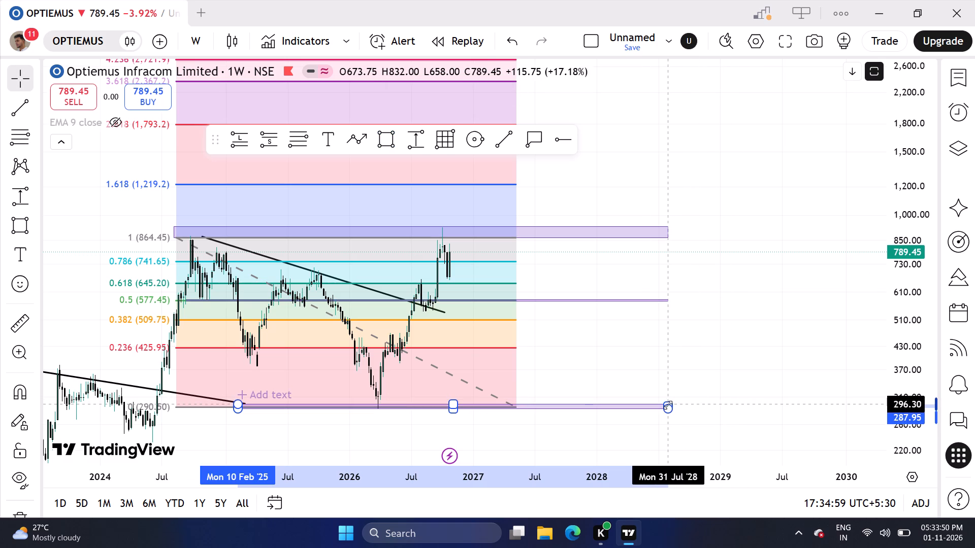
{"action": "left_click_drag", "start_coordinate": [668, 405], "coordinate": [668, 405]}
{"action": "left_click", "coordinate": [658, 375]}
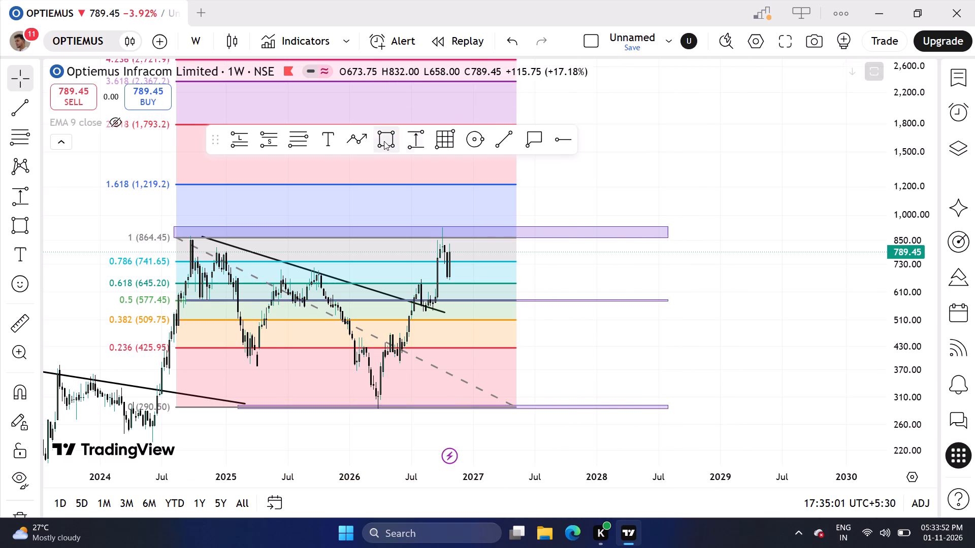
Draw a thin rectangle zone along the 1.618 Fibonacci level near 1,219, from mid-August 2024 to late July 2028.
{"action": "left_click", "coordinate": [383, 141]}
{"action": "left_click", "coordinate": [175, 186]}
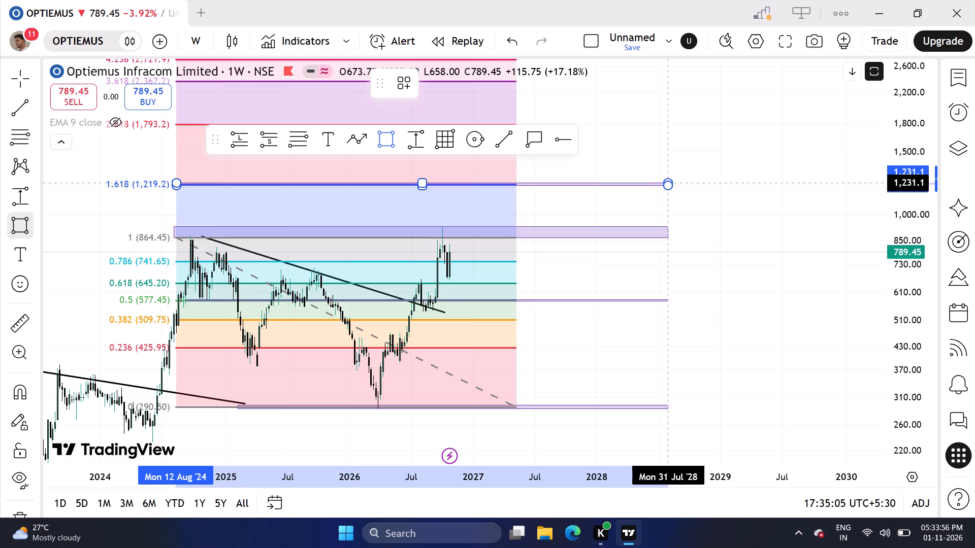
{"action": "left_click", "coordinate": [669, 184]}
{"action": "left_click", "coordinate": [644, 237]}
Move the Fibonacci retracement's 0 point up to the 577.50 zone, in late March 2027.
{"action": "left_click_drag", "start_coordinate": [606, 350], "coordinate": [974, 287]}
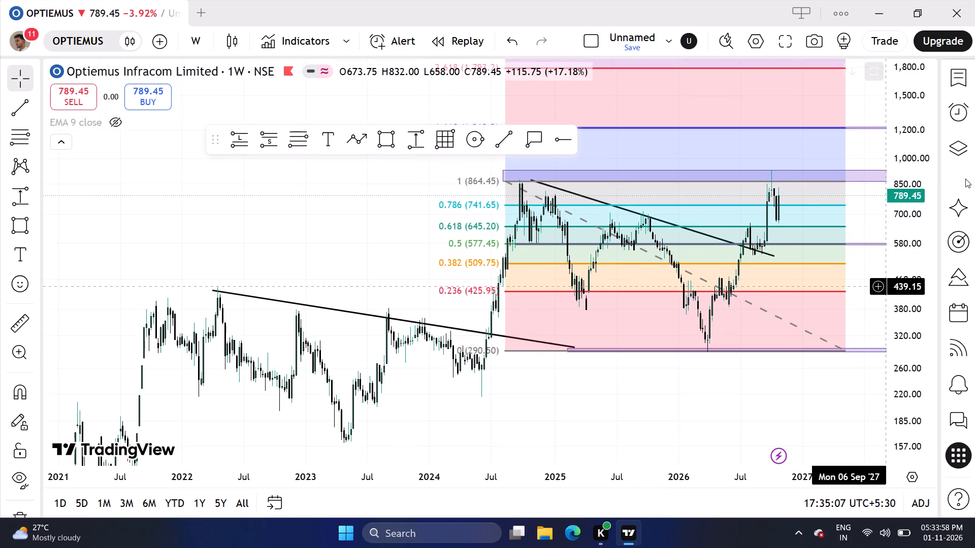
{"action": "left_click_drag", "start_coordinate": [842, 380], "coordinate": [735, 396]}
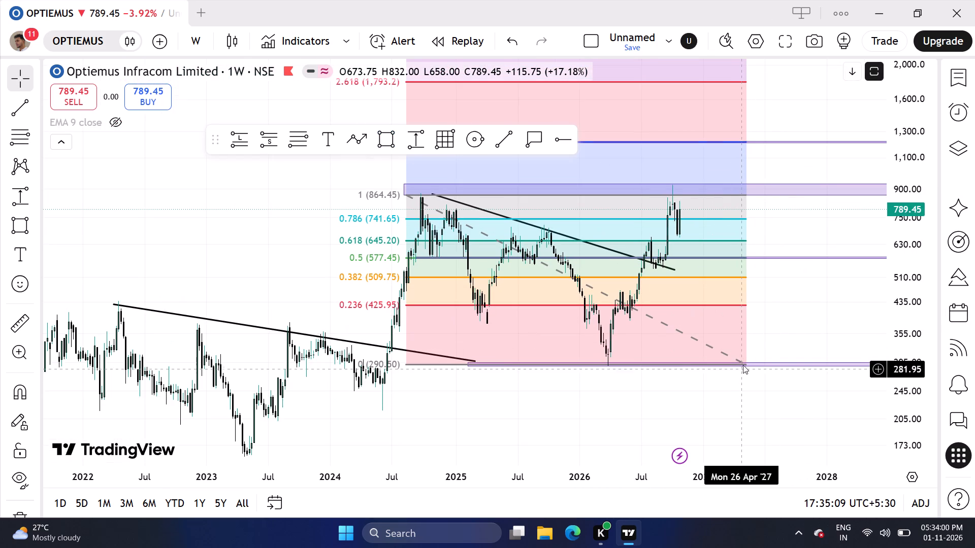
{"action": "left_click_drag", "start_coordinate": [746, 361], "coordinate": [732, 257]}
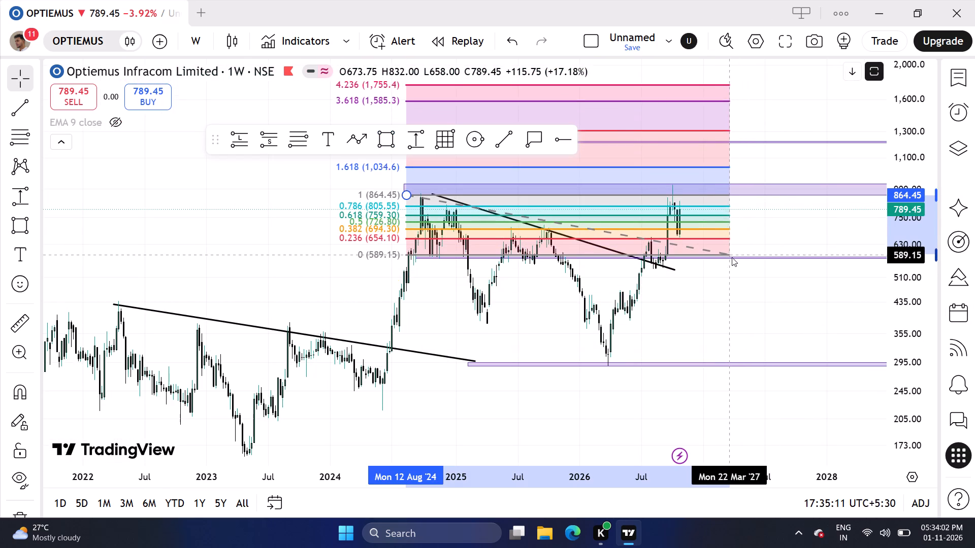
{"action": "left_click_drag", "start_coordinate": [732, 257], "coordinate": [732, 258]}
{"action": "left_click", "coordinate": [725, 315]}
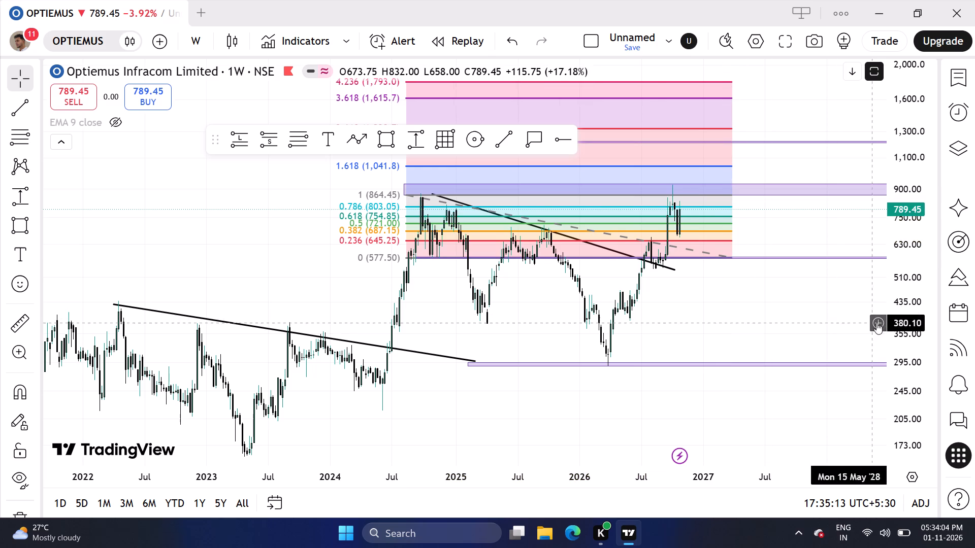
Move the Fibonacci retracement's 1 point to the upper zone's top at about 930.60, in mid-July 2024.
{"action": "scroll", "coordinate": [887, 324], "scroll_direction": "up", "scroll_amount": 10}
{"action": "scroll", "coordinate": [751, 337], "scroll_direction": "up", "scroll_amount": 2}
{"action": "left_click_drag", "start_coordinate": [737, 324], "coordinate": [733, 424]}
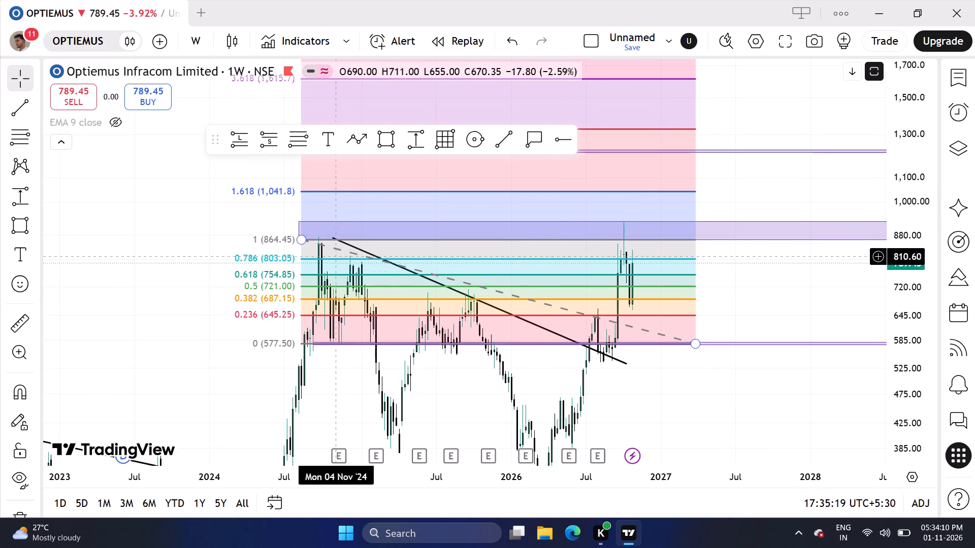
{"action": "left_click_drag", "start_coordinate": [301, 242], "coordinate": [289, 221]}
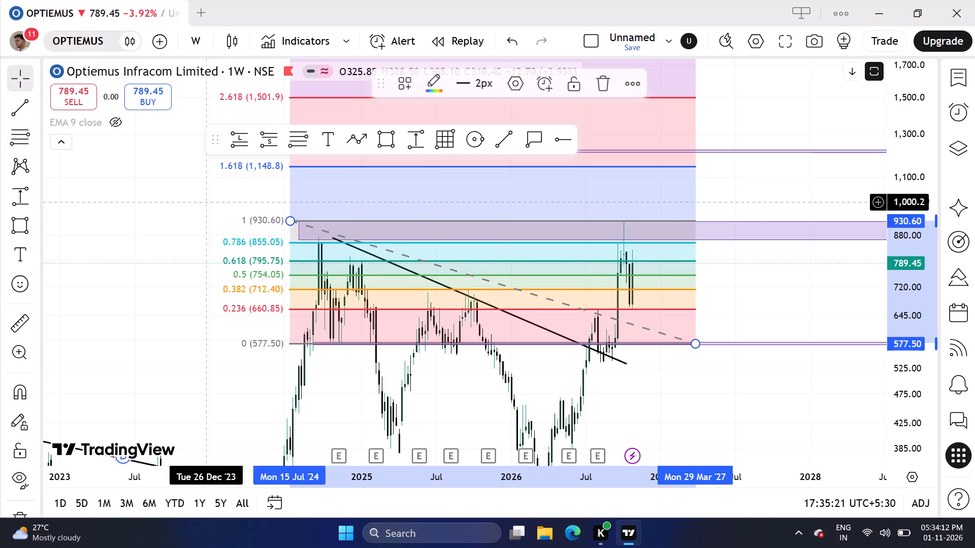
{"action": "left_click", "coordinate": [200, 200]}
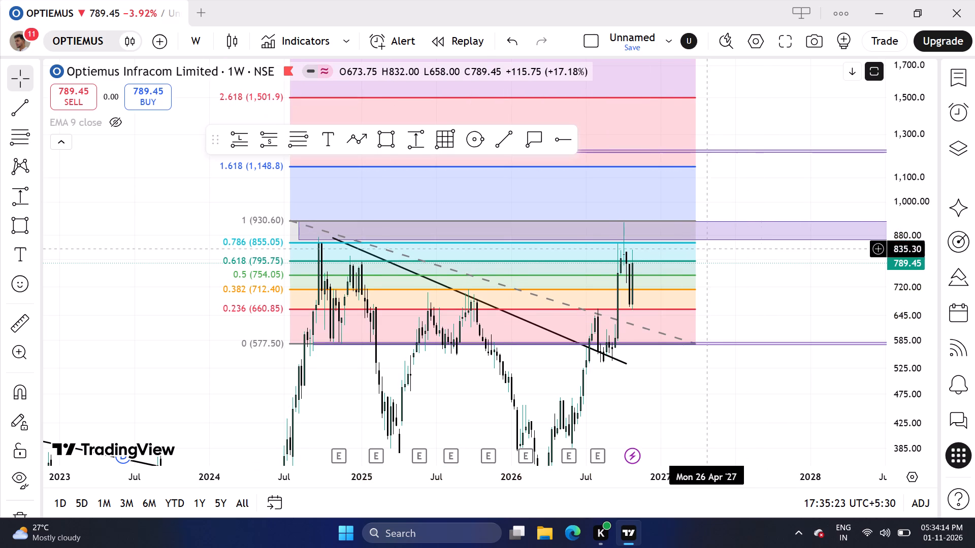
Delete the Fibonacci retracement from the OPTIEMUS weekly chart.
{"action": "left_click", "coordinate": [681, 273]}
{"action": "left_click", "coordinate": [607, 73]}
Change the OPTIEMUS chart's interval to 1 day.
{"action": "left_click", "coordinate": [193, 33]}
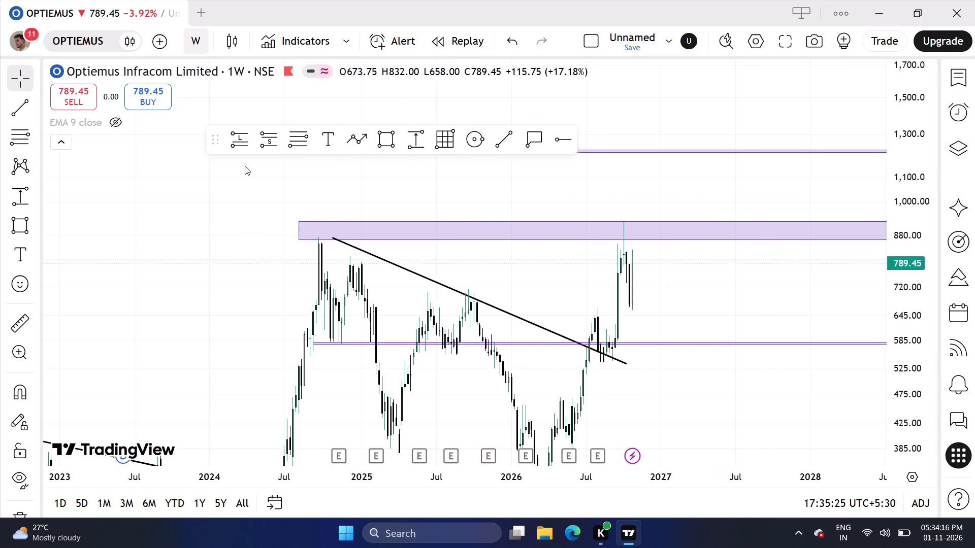
{"action": "scroll", "coordinate": [252, 208], "scroll_direction": "down", "scroll_amount": 6}
{"action": "double_click", "coordinate": [602, 174]}
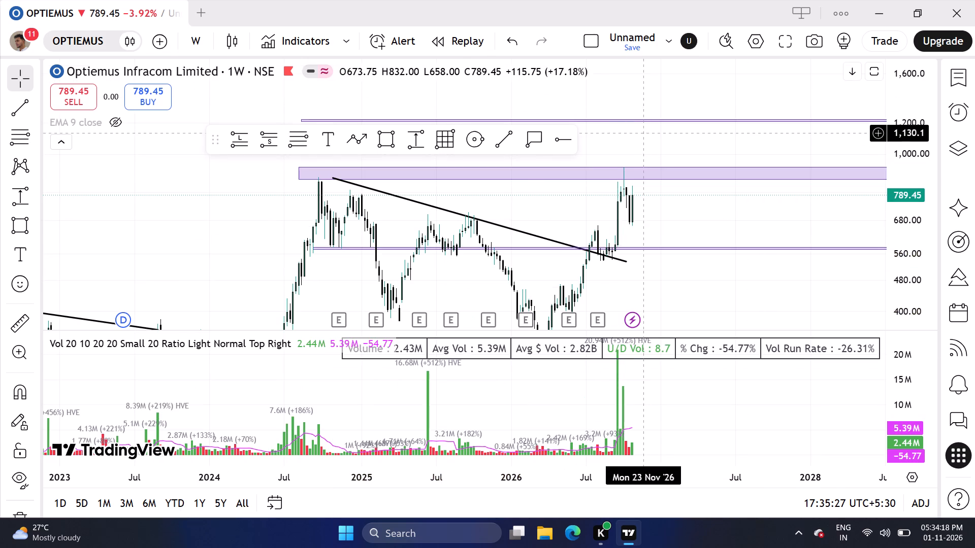
{"action": "double_click", "coordinate": [645, 135]}
{"action": "left_click", "coordinate": [195, 50]}
{"action": "scroll", "coordinate": [216, 67], "scroll_direction": "down", "scroll_amount": 6}
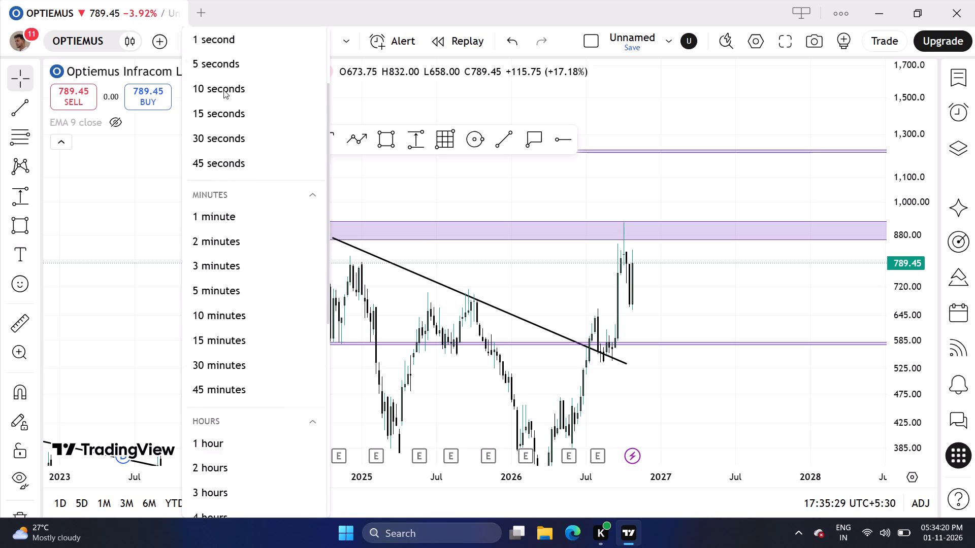
{"action": "left_click", "coordinate": [237, 285]}
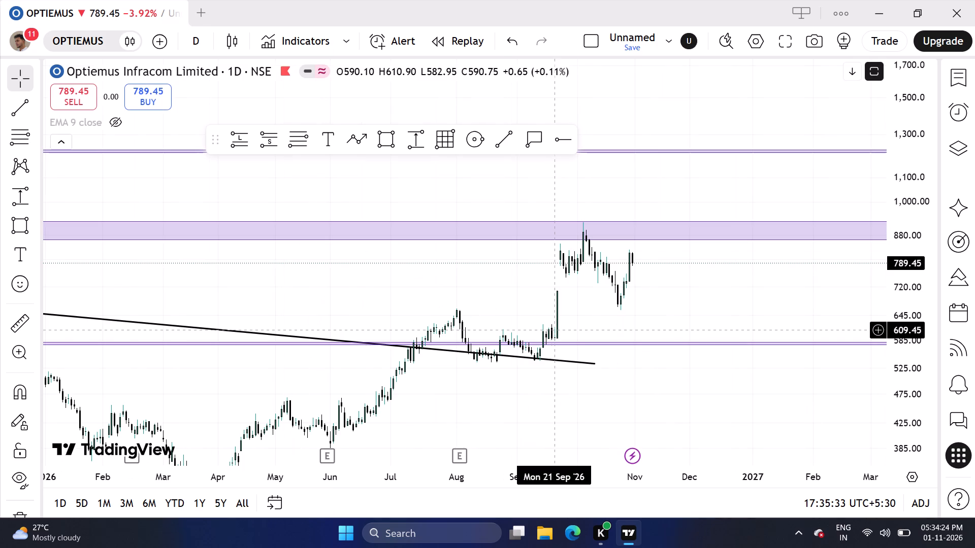
Draw a Fibonacci retracement from the resistance zone's top at 929.20 on 22 July 2026 to 574.55 on 8 January 2027.
{"action": "scroll", "coordinate": [895, 331], "scroll_direction": "up", "scroll_amount": 5}
{"action": "scroll", "coordinate": [672, 352], "scroll_direction": "up", "scroll_amount": 6}
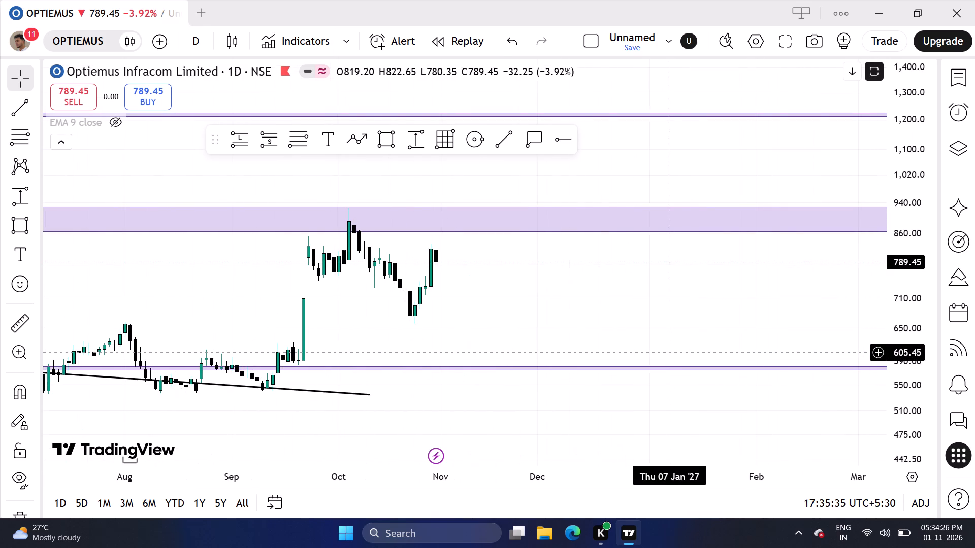
{"action": "scroll", "coordinate": [593, 326], "scroll_direction": "up", "scroll_amount": 2}
{"action": "left_click_drag", "start_coordinate": [492, 315], "coordinate": [709, 312]}
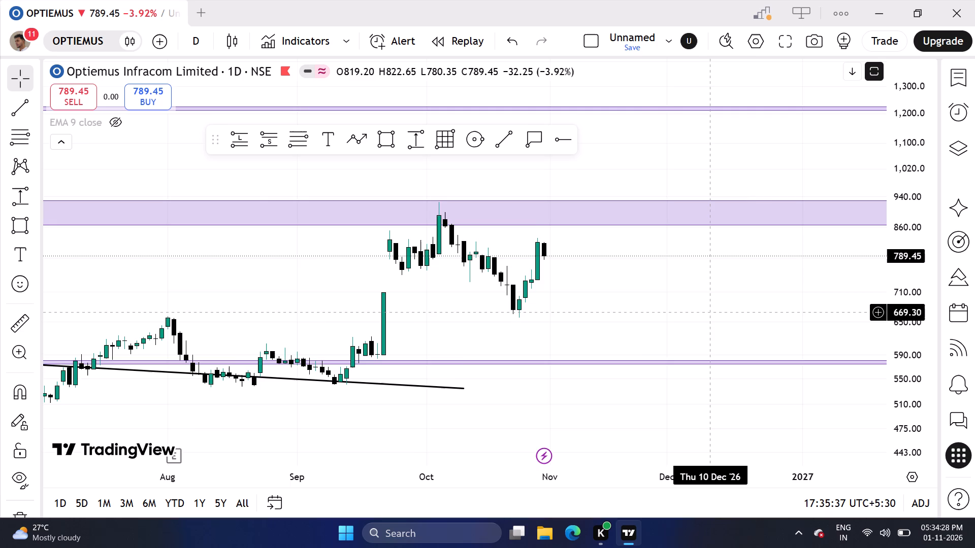
{"action": "scroll", "coordinate": [712, 314], "scroll_direction": "down", "scroll_amount": 7}
{"action": "scroll", "coordinate": [759, 323], "scroll_direction": "up", "scroll_amount": 1}
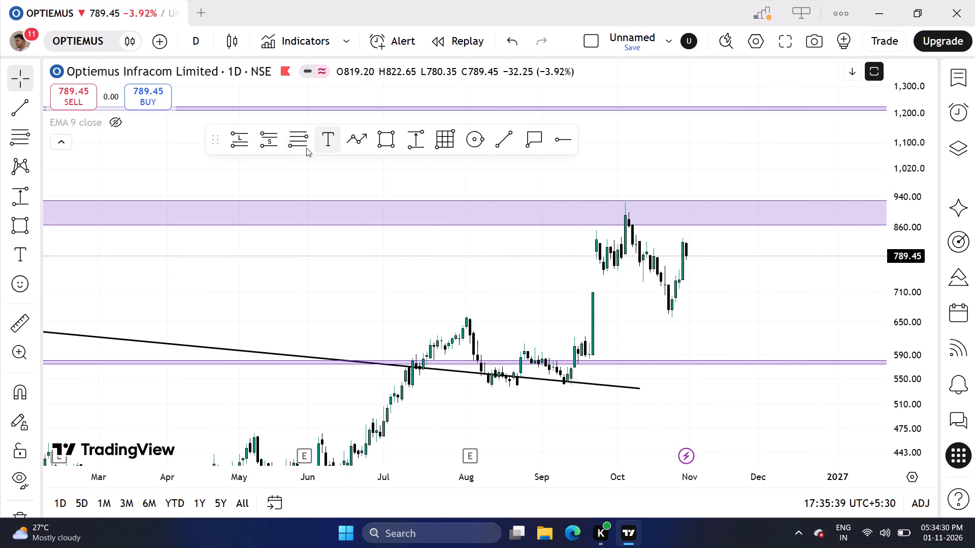
{"action": "left_click", "coordinate": [306, 147]}
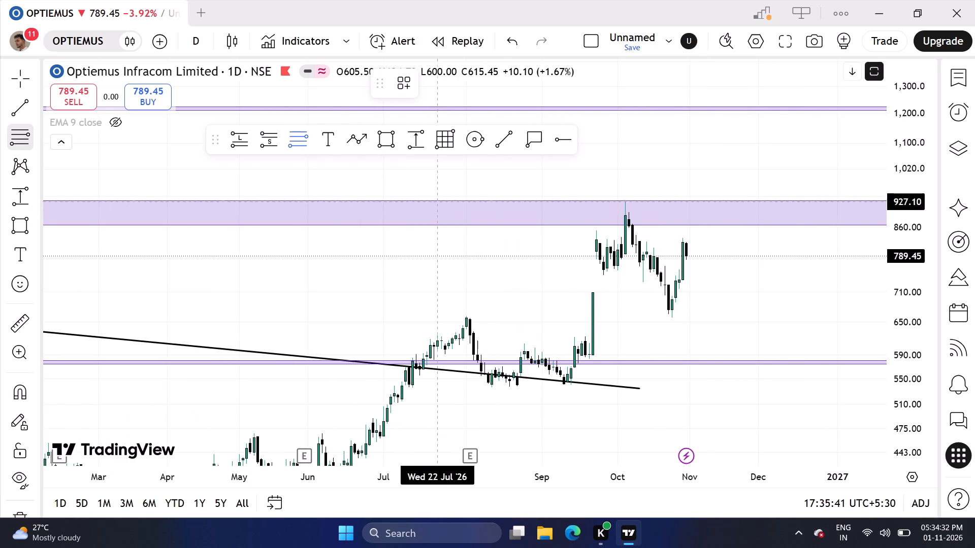
{"action": "left_click", "coordinate": [438, 200]}
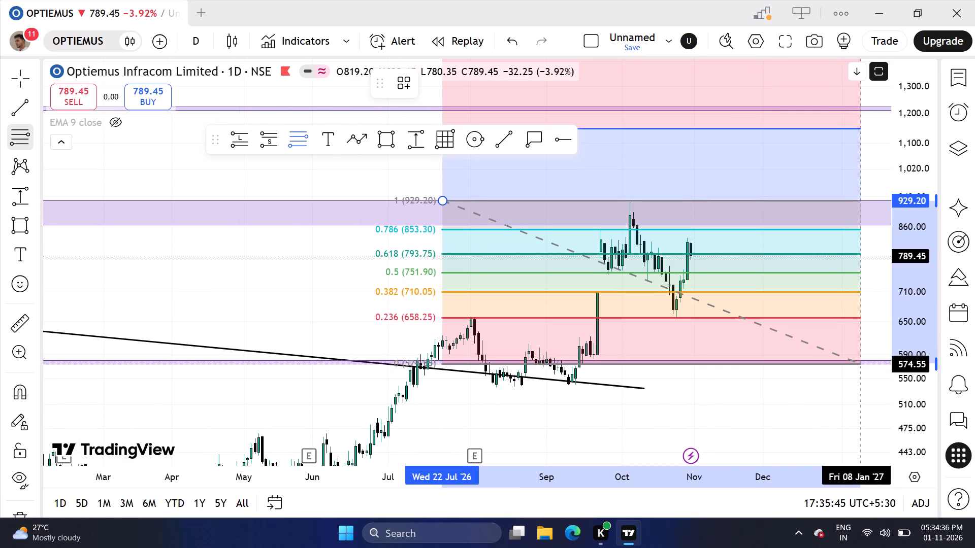
{"action": "left_click", "coordinate": [861, 364]}
{"action": "left_click", "coordinate": [811, 413]}
Move the thin target zone down onto the 1.618 Fibonacci level at about 1,148.
{"action": "scroll", "coordinate": [815, 419], "scroll_direction": "down", "scroll_amount": 4}
{"action": "left_click_drag", "start_coordinate": [827, 416], "coordinate": [632, 427]}
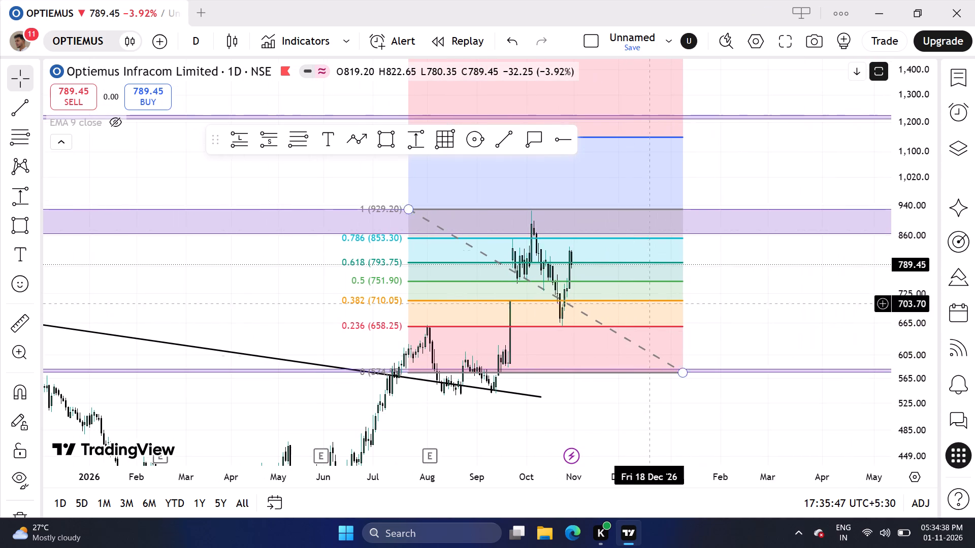
{"action": "left_click_drag", "start_coordinate": [736, 142], "coordinate": [746, 205]}
{"action": "scroll", "coordinate": [728, 212], "scroll_direction": "up", "scroll_amount": 1}
{"action": "left_click_drag", "start_coordinate": [726, 210], "coordinate": [726, 271]}
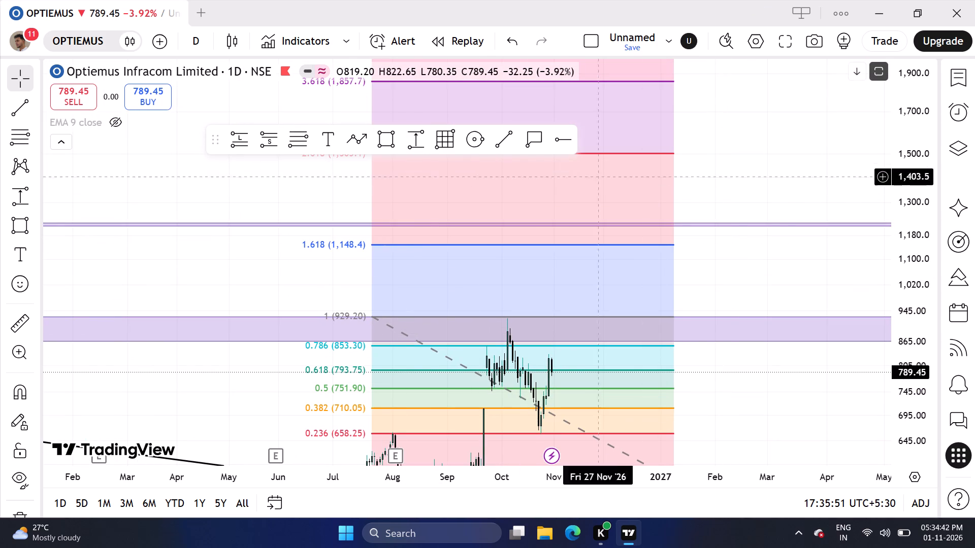
{"action": "left_click_drag", "start_coordinate": [725, 221], "coordinate": [725, 241]}
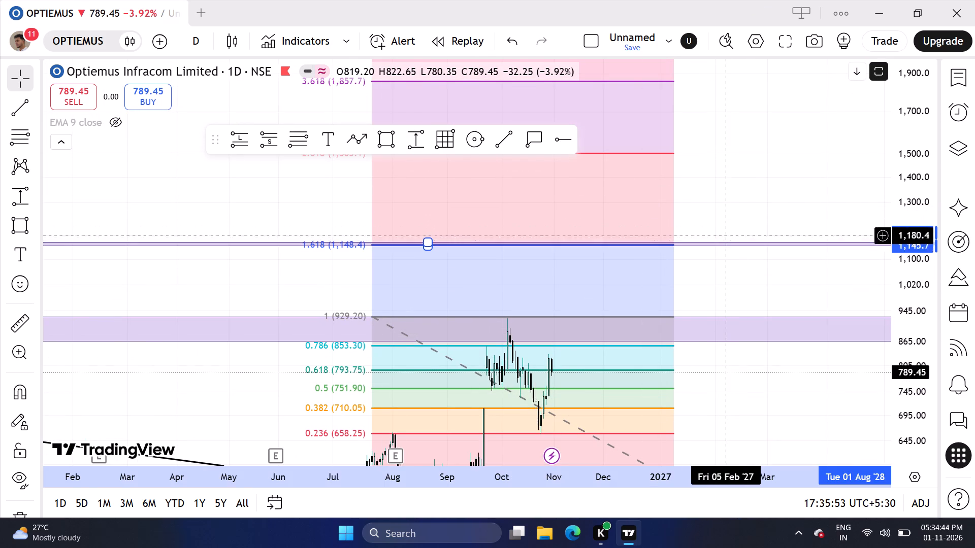
{"action": "left_click", "coordinate": [729, 205]}
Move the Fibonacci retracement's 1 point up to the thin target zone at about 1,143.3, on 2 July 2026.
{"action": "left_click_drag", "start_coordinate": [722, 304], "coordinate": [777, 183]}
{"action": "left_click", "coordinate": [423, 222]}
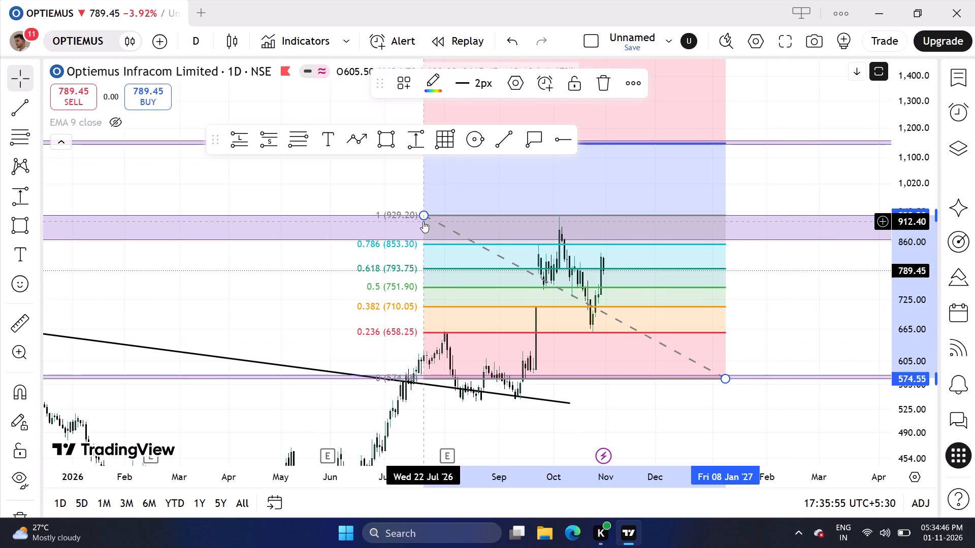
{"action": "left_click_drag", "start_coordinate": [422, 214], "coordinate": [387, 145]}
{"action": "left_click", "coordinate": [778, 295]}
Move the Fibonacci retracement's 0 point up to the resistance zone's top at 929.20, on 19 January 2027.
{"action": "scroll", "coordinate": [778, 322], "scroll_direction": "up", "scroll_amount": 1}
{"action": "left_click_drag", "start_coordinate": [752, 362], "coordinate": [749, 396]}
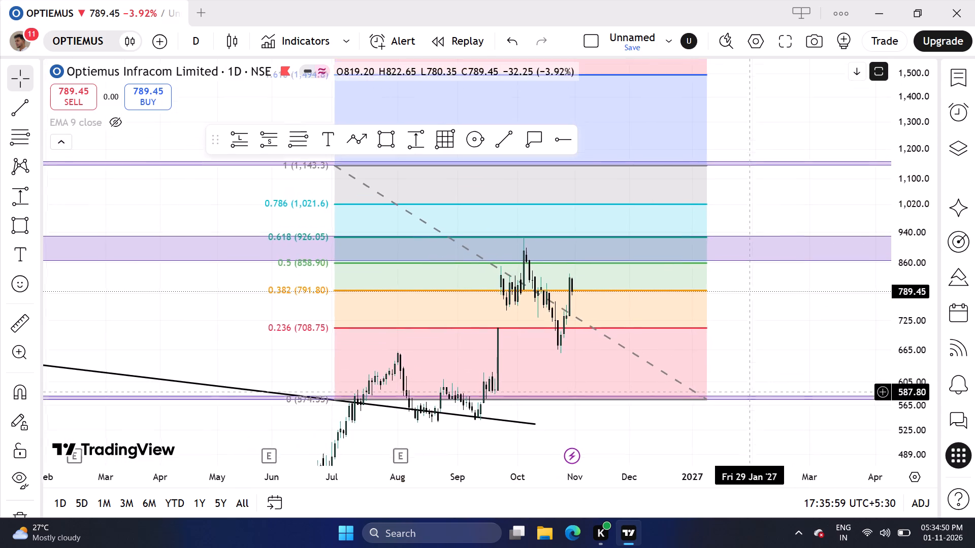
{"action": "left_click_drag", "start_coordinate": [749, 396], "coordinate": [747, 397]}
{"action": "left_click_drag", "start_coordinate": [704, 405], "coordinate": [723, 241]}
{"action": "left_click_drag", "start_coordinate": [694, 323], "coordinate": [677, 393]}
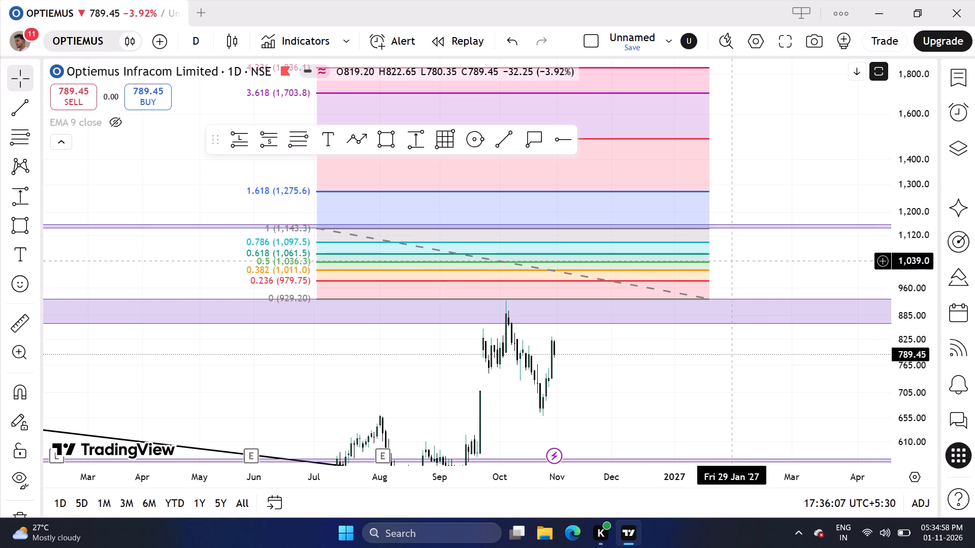
Delete the Fibonacci retracement from the OPTIEMUS daily chart.
{"action": "left_click", "coordinate": [705, 300]}
{"action": "left_click", "coordinate": [599, 84]}
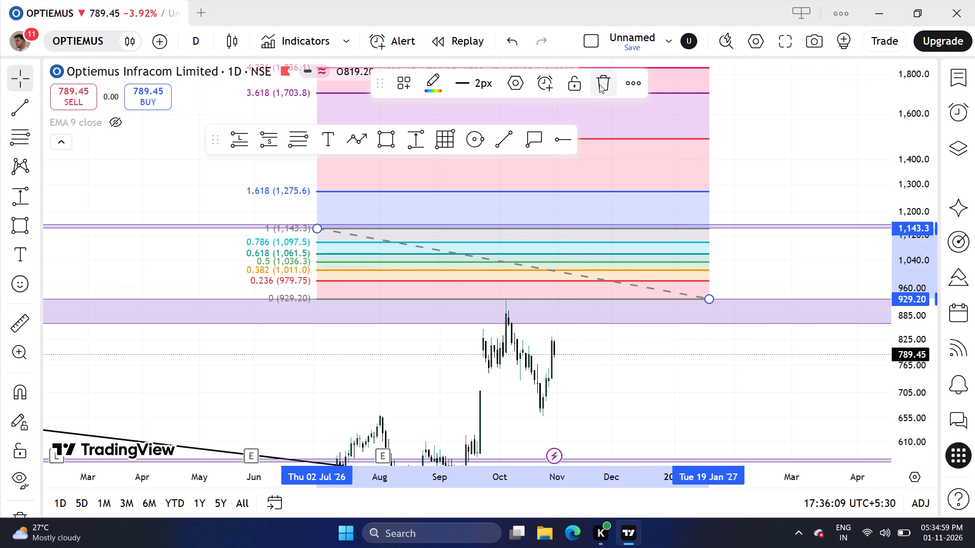
Examine OPTIEMUS's daily price action against the support, resistance and target zones.
{"action": "scroll", "coordinate": [635, 279], "scroll_direction": "down", "scroll_amount": 2}
{"action": "scroll", "coordinate": [686, 372], "scroll_direction": "up", "scroll_amount": 6}
{"action": "left_click_drag", "start_coordinate": [629, 389], "coordinate": [704, 316]}
{"action": "scroll", "coordinate": [713, 336], "scroll_direction": "down", "scroll_amount": 7}
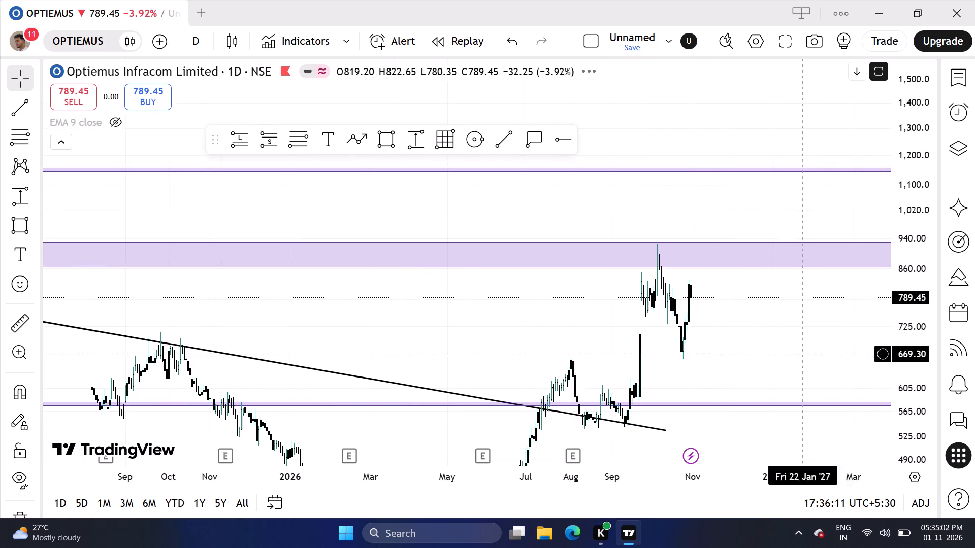
{"action": "scroll", "coordinate": [904, 319], "scroll_direction": "down", "scroll_amount": 7}
{"action": "scroll", "coordinate": [790, 364], "scroll_direction": "up", "scroll_amount": 4}
{"action": "scroll", "coordinate": [894, 367], "scroll_direction": "up", "scroll_amount": 6}
{"action": "scroll", "coordinate": [729, 368], "scroll_direction": "up", "scroll_amount": 3}
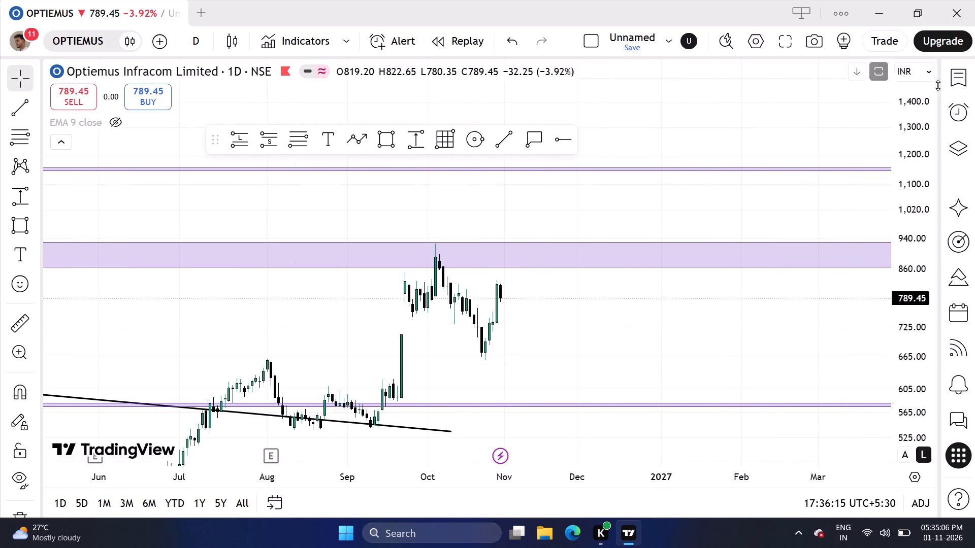
Show the Red list watchlist and expand its INDEXS section.
{"action": "left_click", "coordinate": [954, 89]}
{"action": "left_click", "coordinate": [690, 188]}
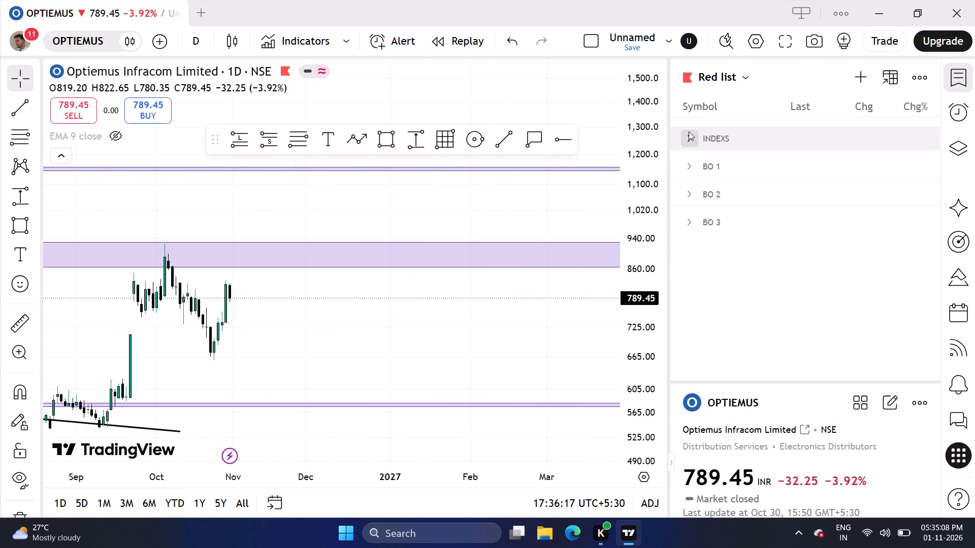
{"action": "left_click", "coordinate": [688, 134]}
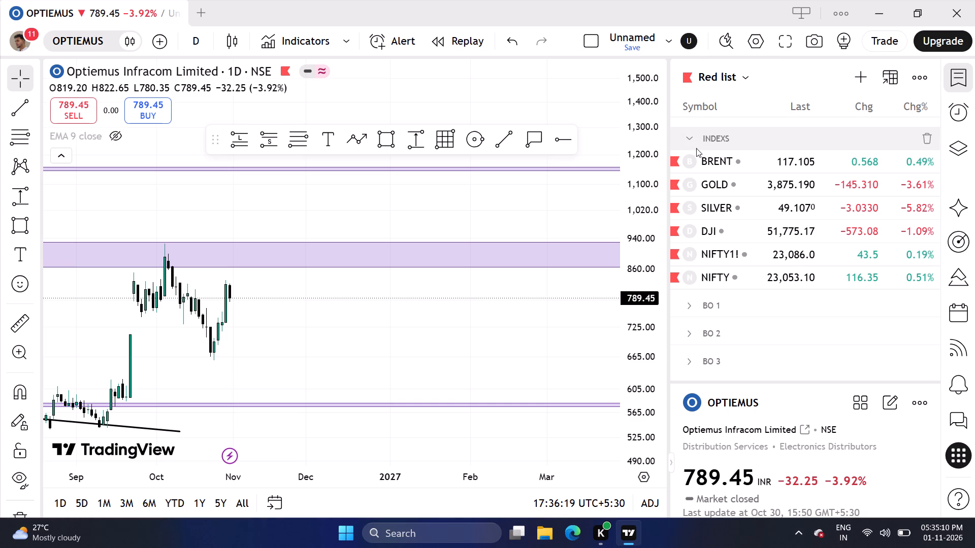
Add the Bitcoin spot crypto symbol BTCUSD to the Red list watchlist.
{"action": "left_click", "coordinate": [864, 79]}
{"action": "type", "text": "btcusfd"}
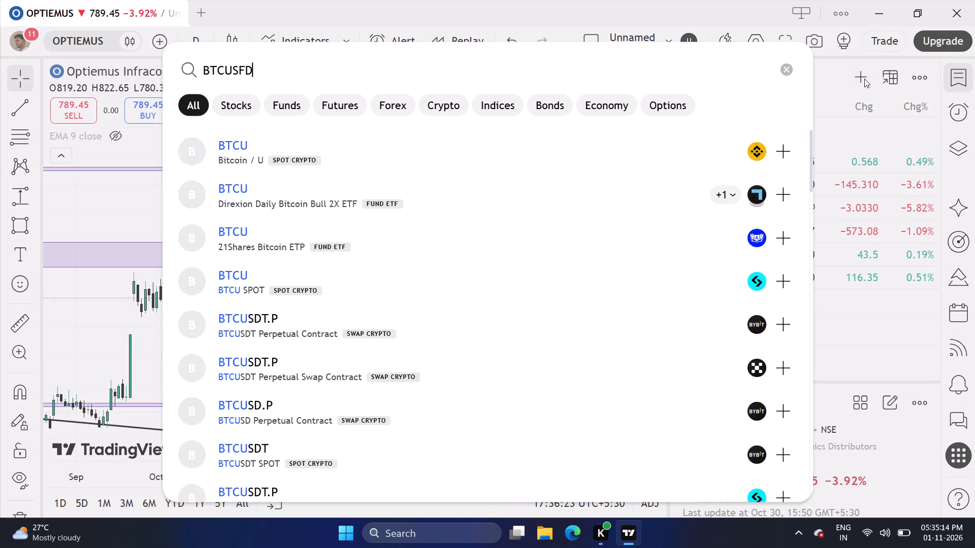
{"action": "key", "text": "BackSpace"}
{"action": "key", "text": "BackSpace"}
{"action": "key", "text": "d"}
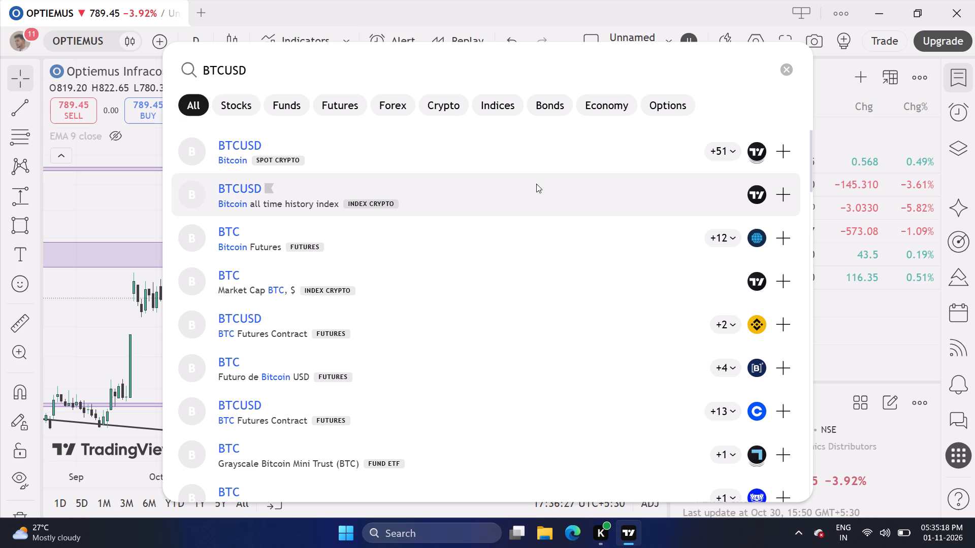
{"action": "left_click", "coordinate": [494, 147]}
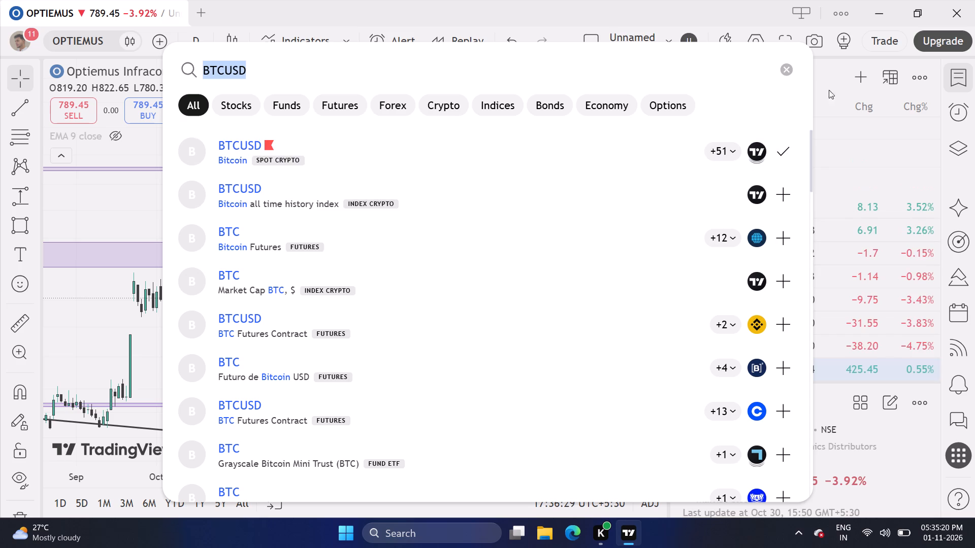
{"action": "left_click", "coordinate": [793, 73]}
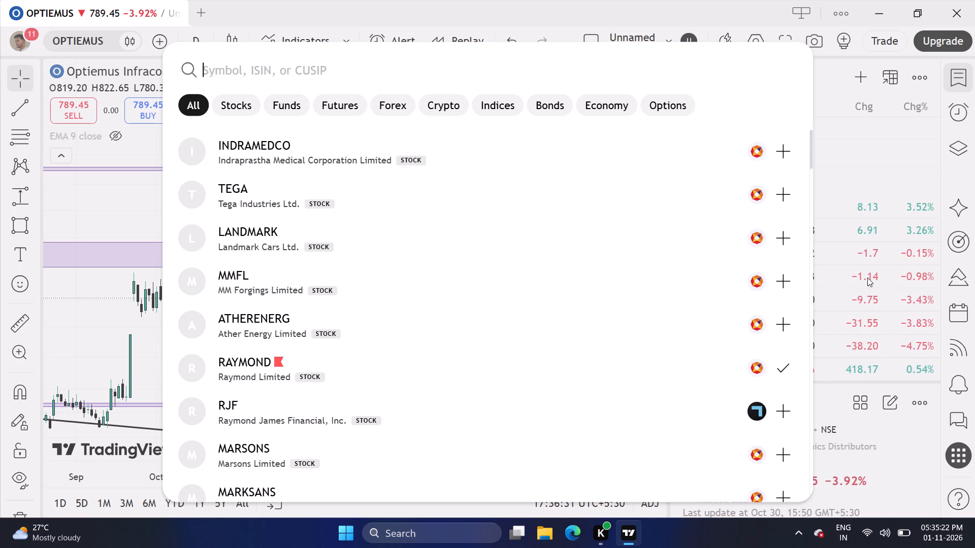
{"action": "left_click", "coordinate": [875, 299]}
Load the BTCUSD chart from the Red list watchlist.
{"action": "left_click", "coordinate": [826, 369]}
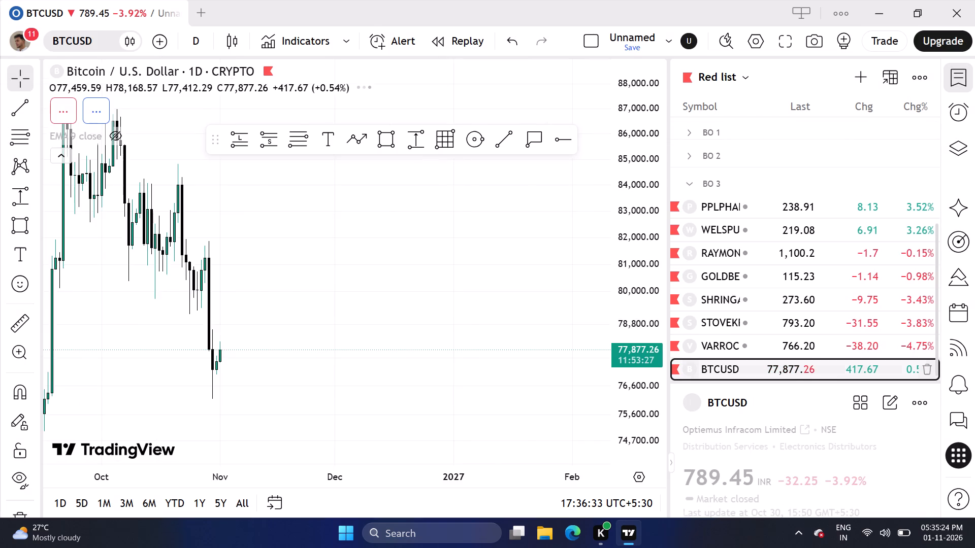
Try to open the latest-updates marker at the start of November on the BTCUSD daily chart.
{"action": "scroll", "coordinate": [501, 334], "scroll_direction": "down", "scroll_amount": 7}
{"action": "scroll", "coordinate": [651, 346], "scroll_direction": "down", "scroll_amount": 13}
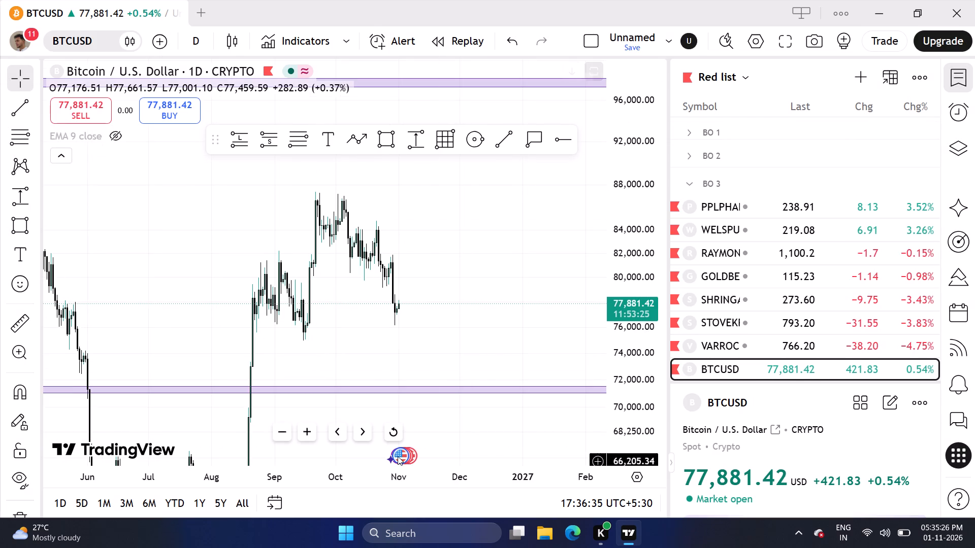
{"action": "left_click", "coordinate": [398, 456]}
{"action": "scroll", "coordinate": [417, 350], "scroll_direction": "up", "scroll_amount": 12}
{"action": "left_click_drag", "start_coordinate": [272, 330], "coordinate": [580, 267]}
{"action": "scroll", "coordinate": [632, 357], "scroll_direction": "up", "scroll_amount": 12}
{"action": "left_click_drag", "start_coordinate": [171, 286], "coordinate": [374, 161]}
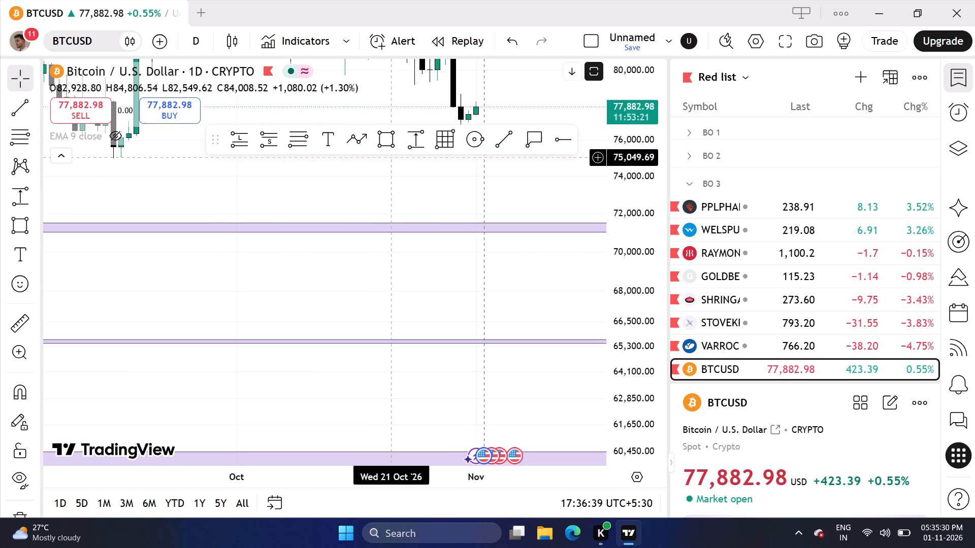
{"action": "left_click", "coordinate": [470, 456]}
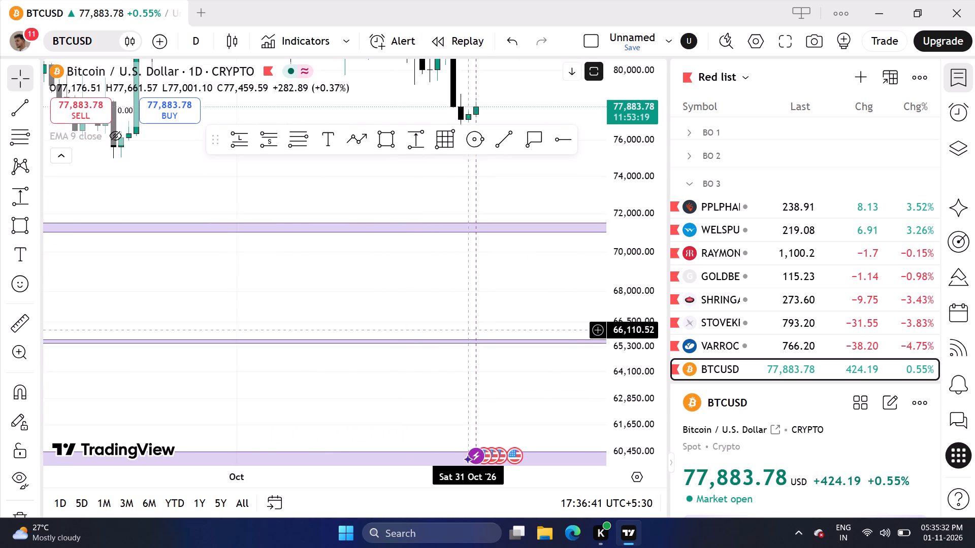
{"action": "scroll", "coordinate": [441, 307], "scroll_direction": "up", "scroll_amount": 3}
{"action": "left_click_drag", "start_coordinate": [430, 282], "coordinate": [430, 415]}
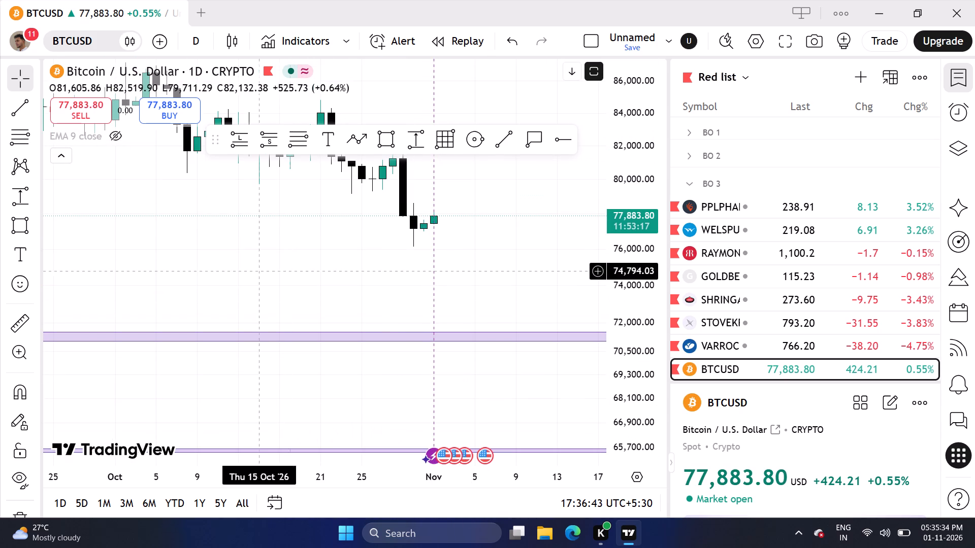
{"action": "left_click", "coordinate": [491, 248]}
{"action": "triple_click", "coordinate": [434, 453]}
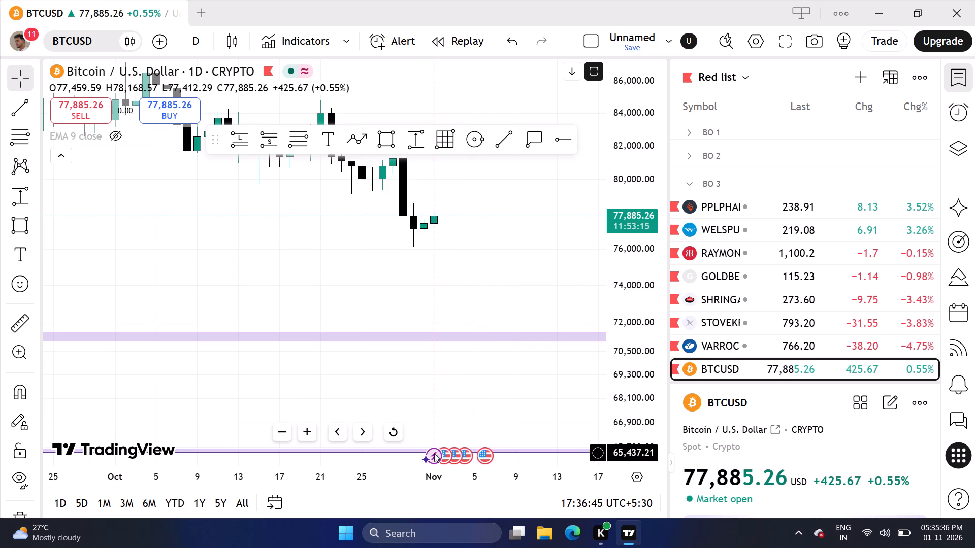
{"action": "left_click", "coordinate": [434, 453]}
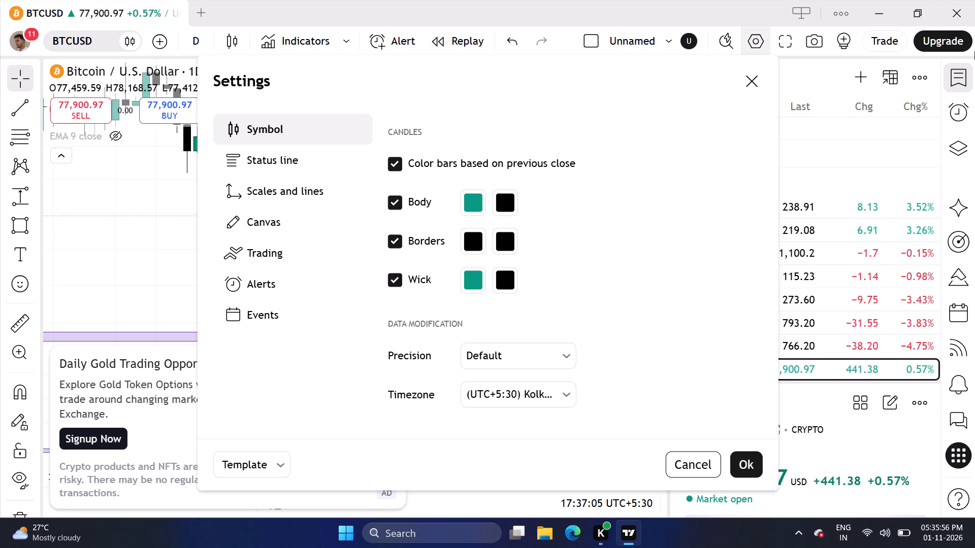
Close the chart settings without changes and dismiss the advertisement and upgrade offer covering the BTCUSD chart.
{"action": "left_click", "coordinate": [749, 84]}
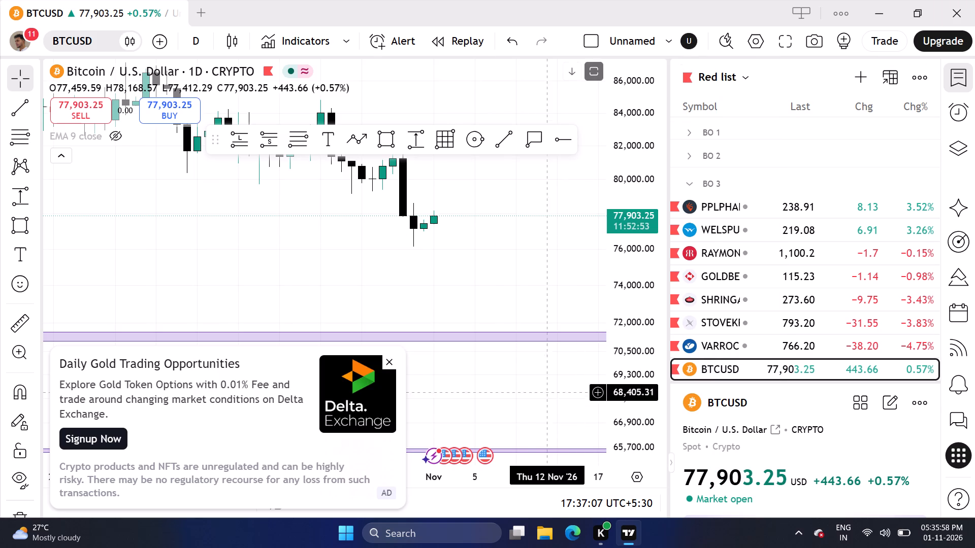
{"action": "left_click", "coordinate": [387, 358]}
{"action": "left_click", "coordinate": [435, 458]}
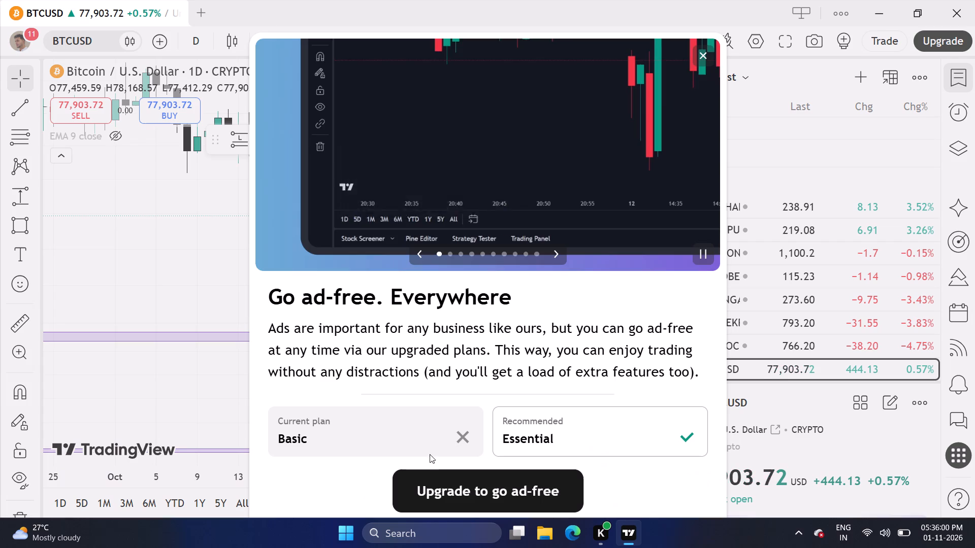
{"action": "left_click", "coordinate": [698, 50]}
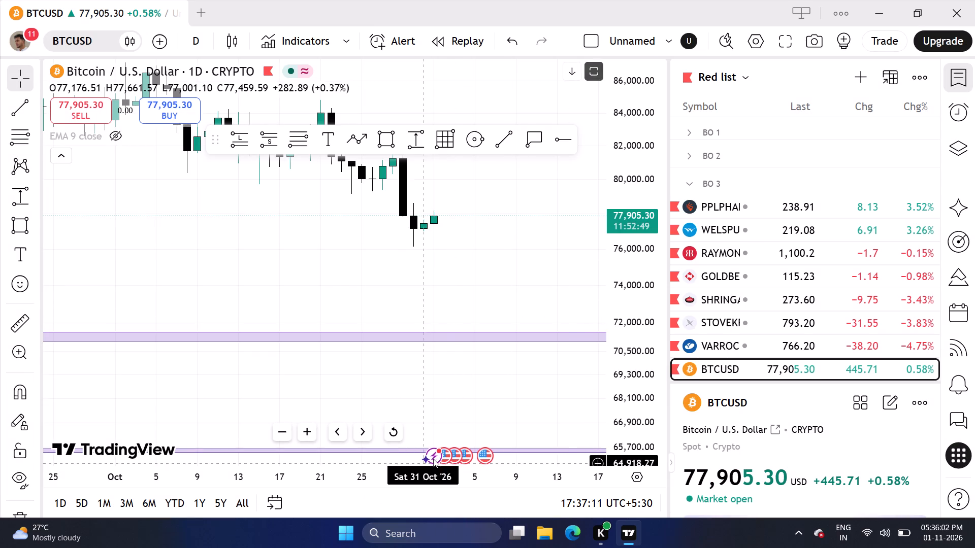
Open the latest updates on BTCUSD from the early-November event marker.
{"action": "left_click", "coordinate": [433, 455]}
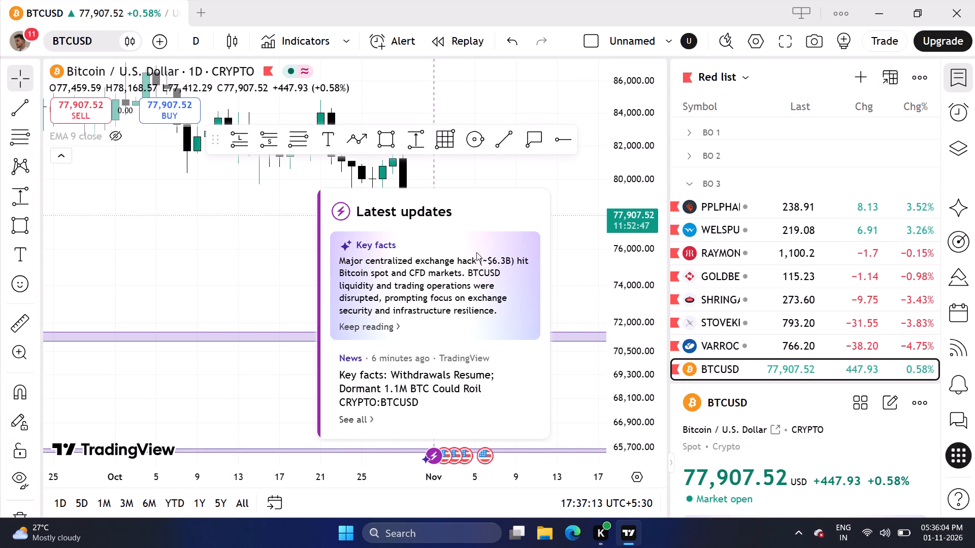
Close the BTCUSD latest updates and collapse the BO 3 and INDEXS sections of the Red list.
{"action": "left_click", "coordinate": [202, 281]}
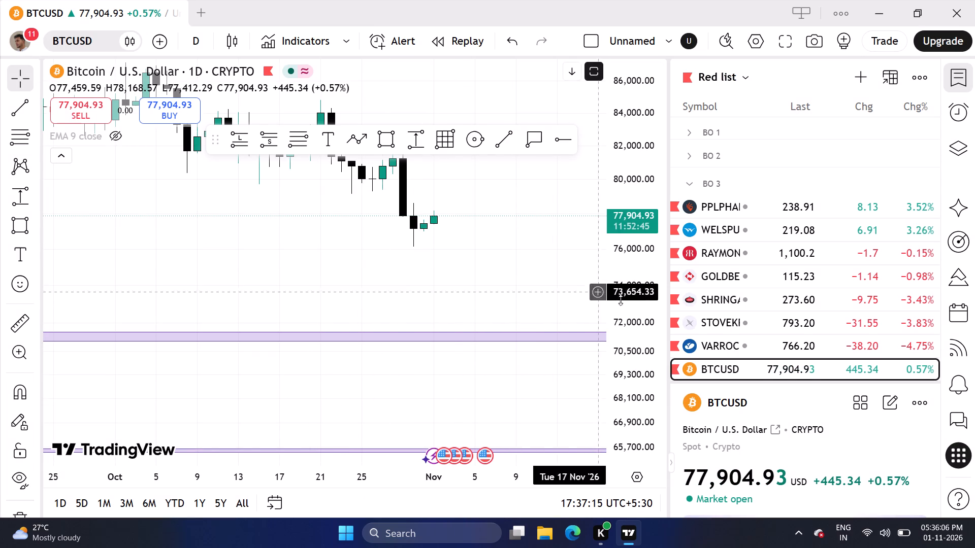
{"action": "scroll", "coordinate": [635, 300], "scroll_direction": "up", "scroll_amount": 3}
{"action": "left_click", "coordinate": [693, 186]}
{"action": "scroll", "coordinate": [724, 238], "scroll_direction": "up", "scroll_amount": 8}
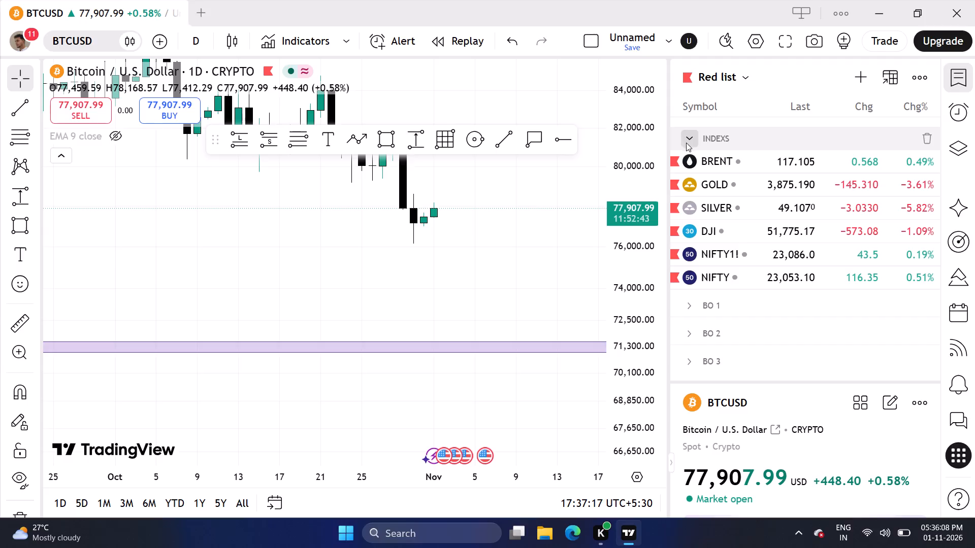
{"action": "left_click", "coordinate": [693, 145]}
{"action": "scroll", "coordinate": [771, 215], "scroll_direction": "down", "scroll_amount": 7}
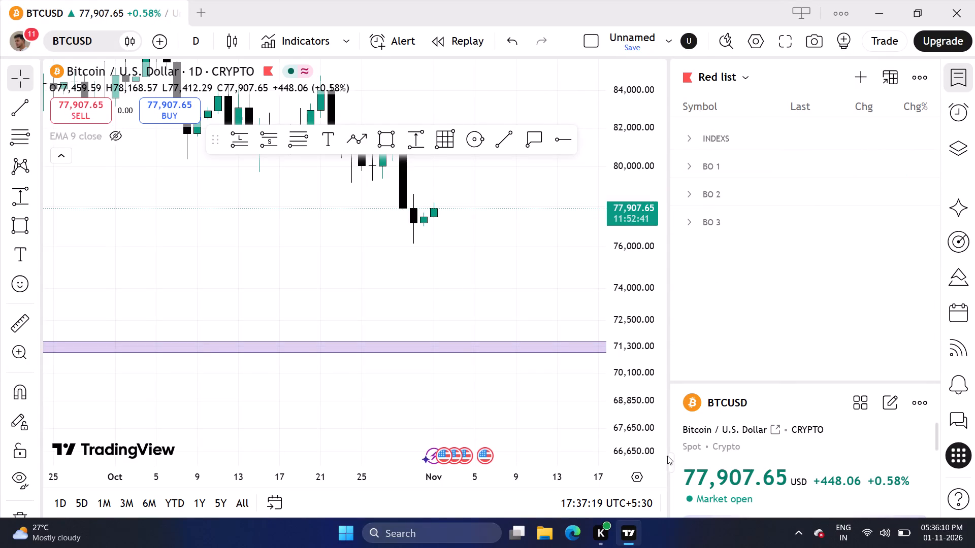
{"action": "scroll", "coordinate": [744, 319], "scroll_direction": "up", "scroll_amount": 5}
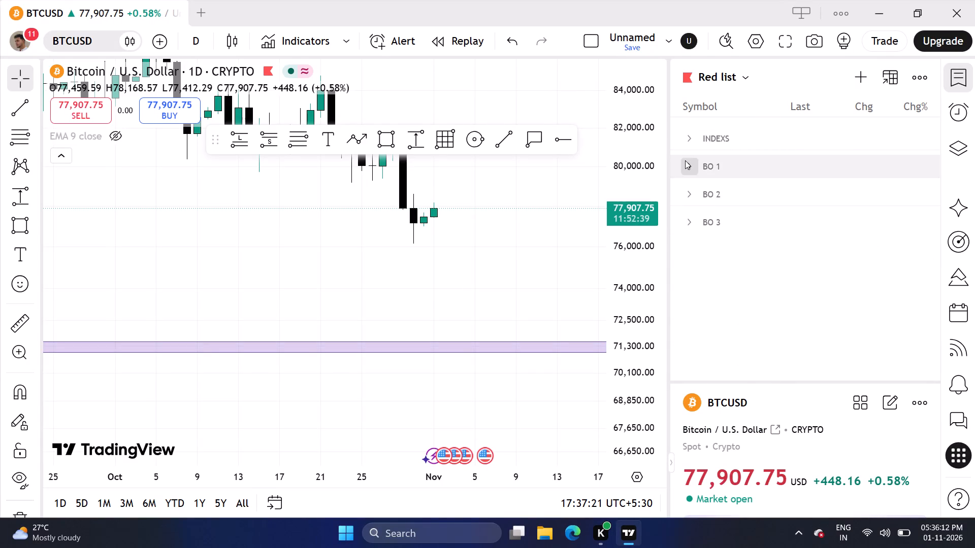
Check the BO 1 and BO 2 sections, load the KOPRAN chart from BO 1, and leave both sections collapsed.
{"action": "left_click", "coordinate": [693, 164]}
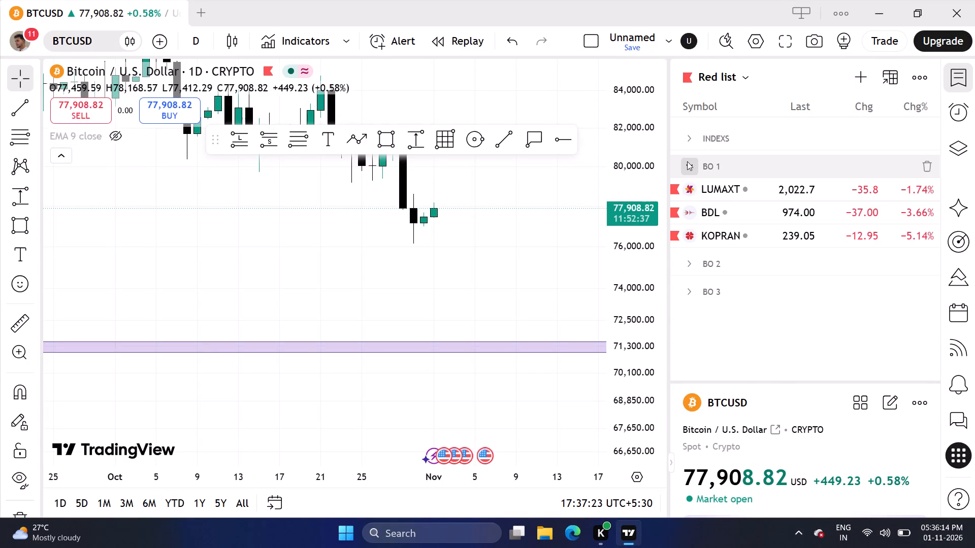
{"action": "left_click", "coordinate": [687, 161]}
{"action": "double_click", "coordinate": [683, 166]}
{"action": "left_click", "coordinate": [692, 197]}
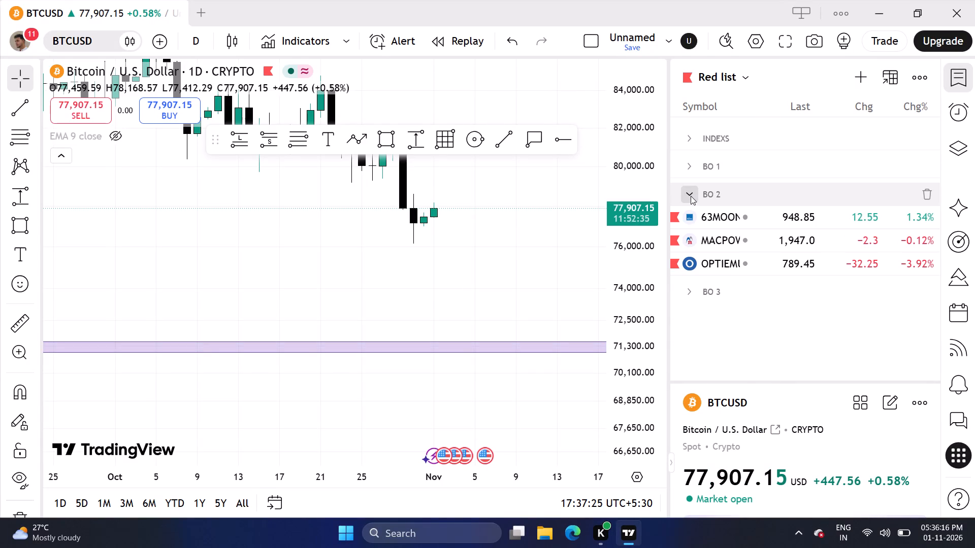
{"action": "left_click", "coordinate": [691, 196]}
{"action": "left_click", "coordinate": [690, 168]}
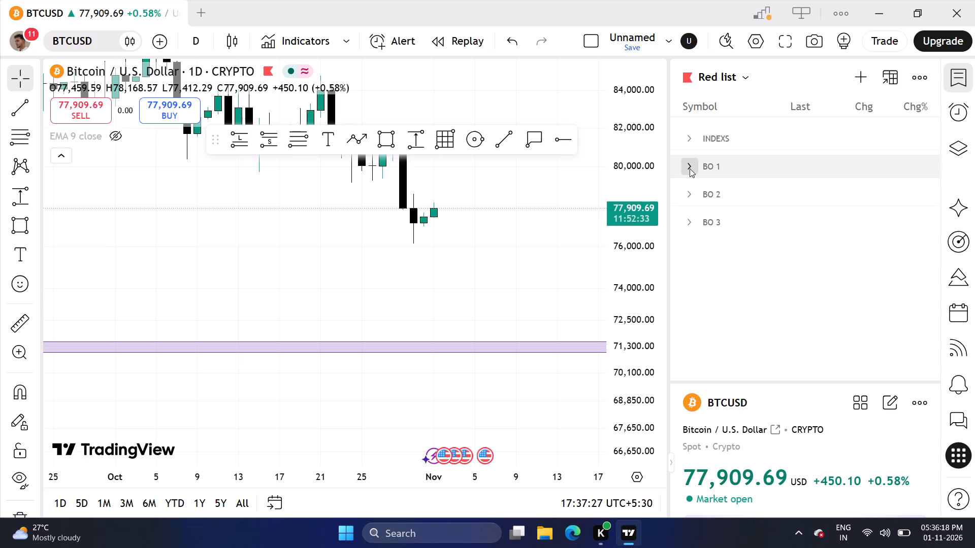
{"action": "left_click", "coordinate": [727, 224]}
{"action": "left_click", "coordinate": [695, 161]}
{"action": "scroll", "coordinate": [619, 200], "scroll_direction": "down", "scroll_amount": 5}
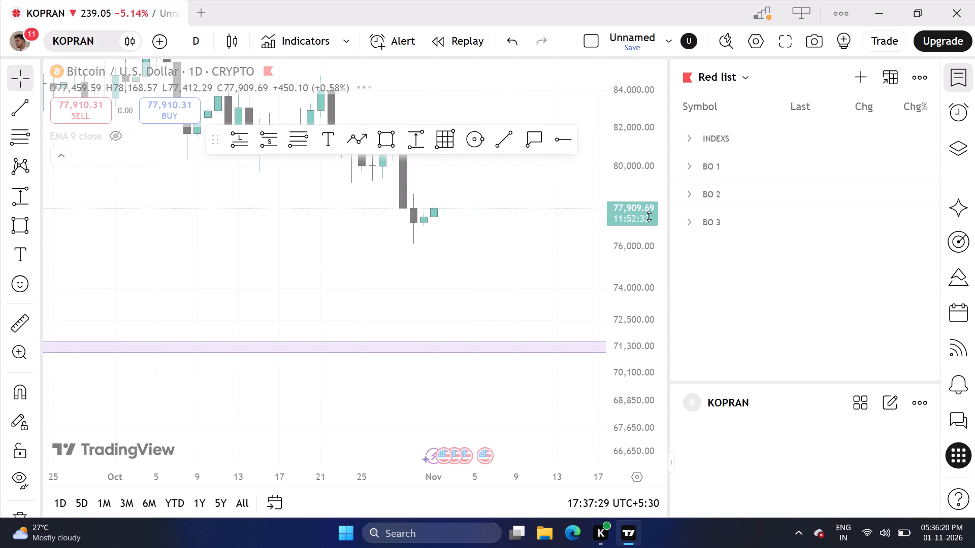
Switch the KOPRAN chart to the 1 month interval and examine price against the long-term zones.
{"action": "scroll", "coordinate": [649, 216], "scroll_direction": "down", "scroll_amount": 9}
{"action": "scroll", "coordinate": [583, 261], "scroll_direction": "down", "scroll_amount": 9}
{"action": "scroll", "coordinate": [630, 292], "scroll_direction": "down", "scroll_amount": 15}
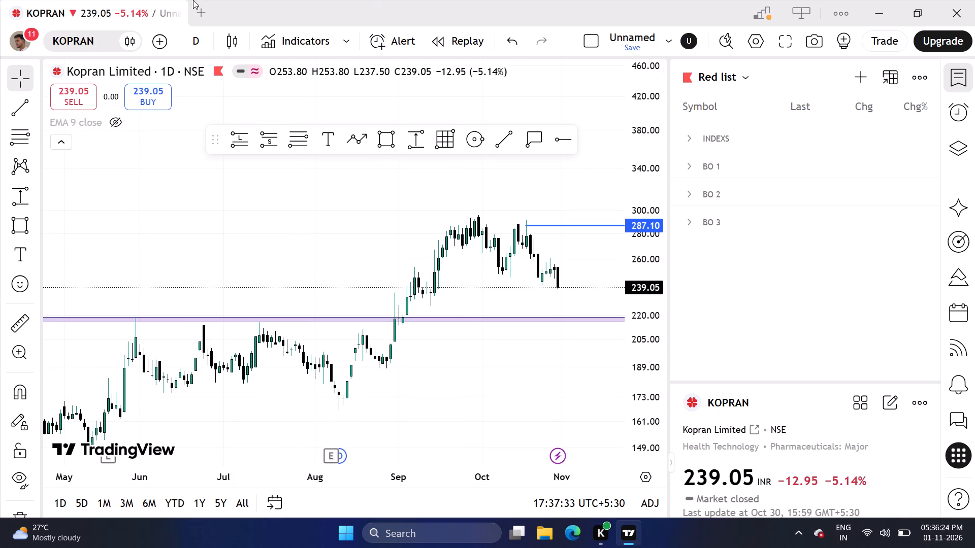
{"action": "left_click", "coordinate": [190, 41]}
{"action": "scroll", "coordinate": [228, 190], "scroll_direction": "down", "scroll_amount": 7}
{"action": "left_click", "coordinate": [224, 307]}
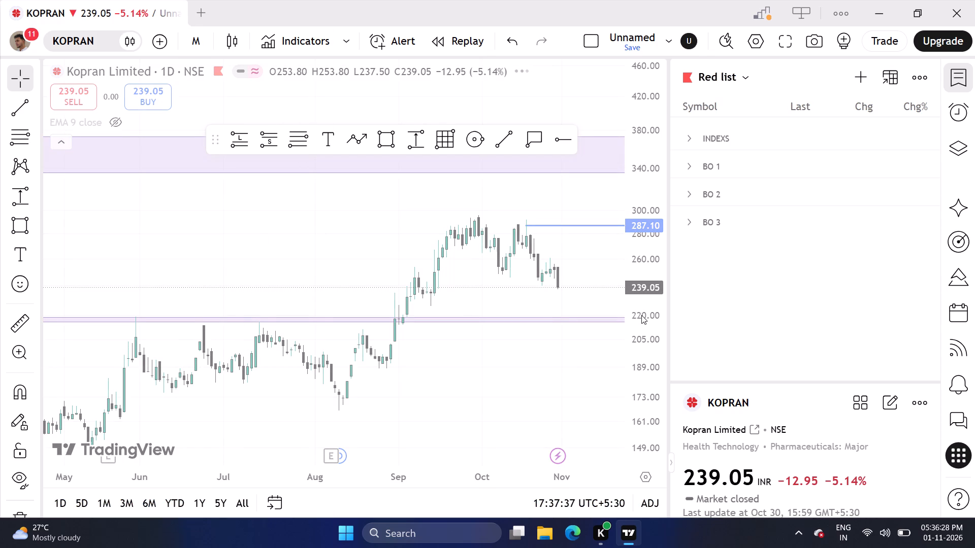
{"action": "scroll", "coordinate": [641, 315], "scroll_direction": "down", "scroll_amount": 15}
{"action": "scroll", "coordinate": [588, 359], "scroll_direction": "up", "scroll_amount": 2}
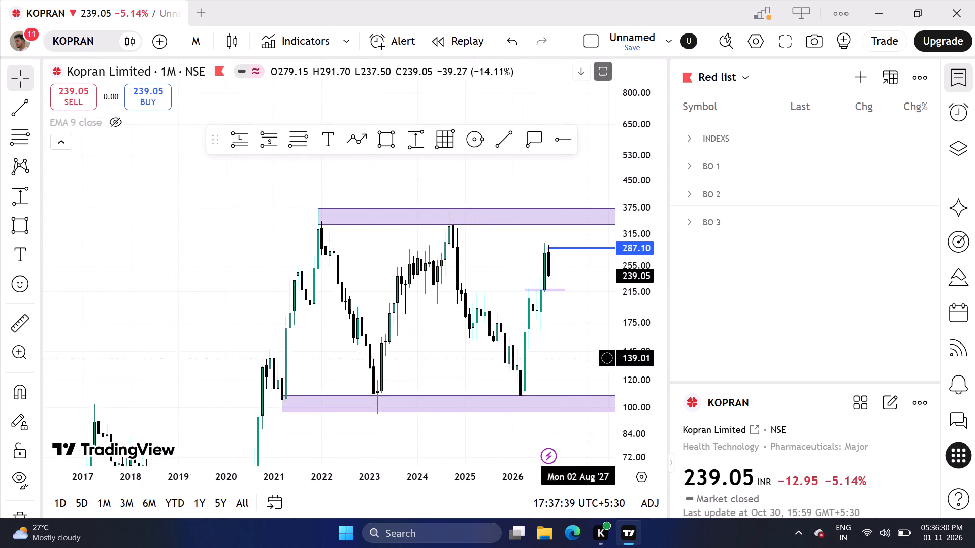
{"action": "scroll", "coordinate": [588, 359], "scroll_direction": "up", "scroll_amount": 2}
{"action": "scroll", "coordinate": [643, 342], "scroll_direction": "down", "scroll_amount": 6}
{"action": "scroll", "coordinate": [646, 345], "scroll_direction": "up", "scroll_amount": 3}
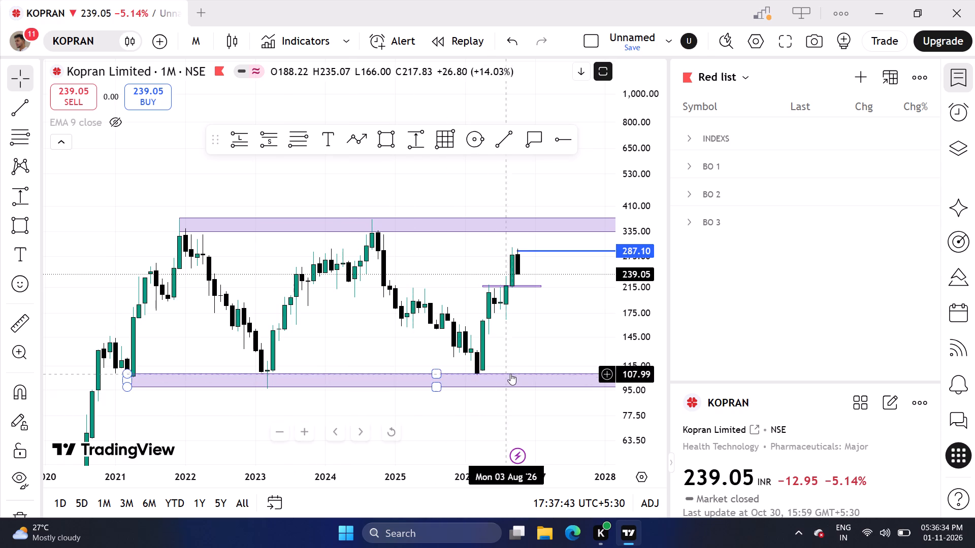
Switch the KOPRAN chart to the 1 week interval and examine the recent candles.
{"action": "left_click", "coordinate": [190, 50]}
{"action": "scroll", "coordinate": [229, 136], "scroll_direction": "down", "scroll_amount": 7}
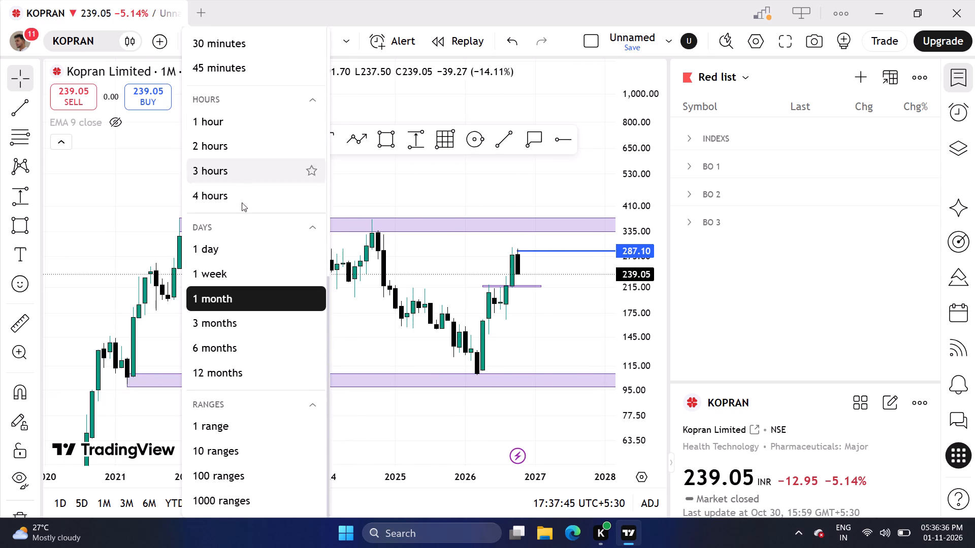
{"action": "left_click", "coordinate": [229, 271]}
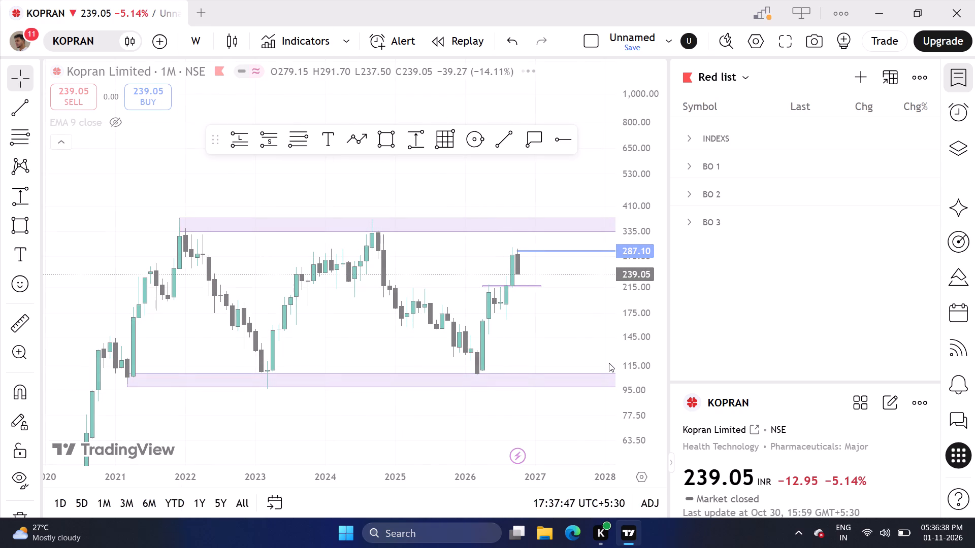
{"action": "scroll", "coordinate": [654, 362], "scroll_direction": "up", "scroll_amount": 9}
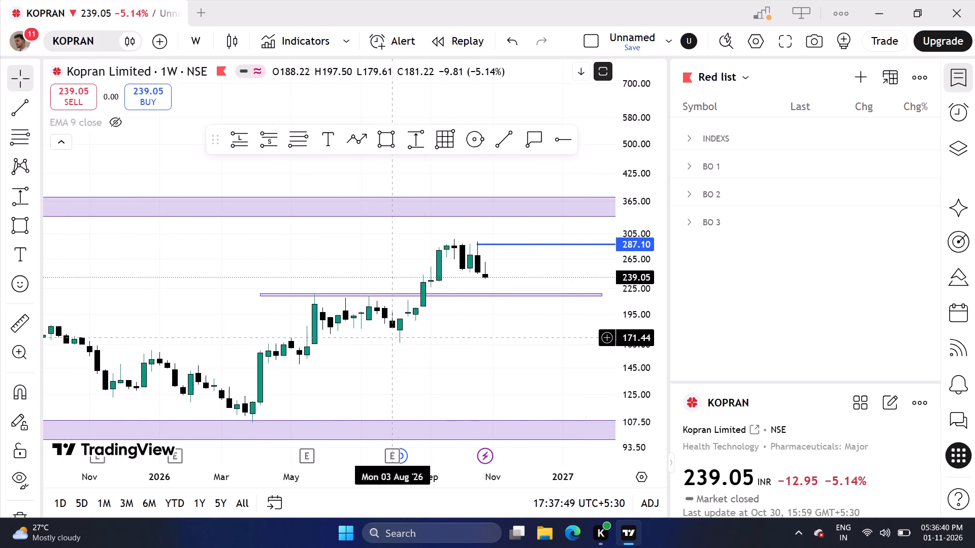
Show the hidden EMA 9 indicator on the KOPRAN weekly chart.
{"action": "left_click", "coordinate": [113, 121]}
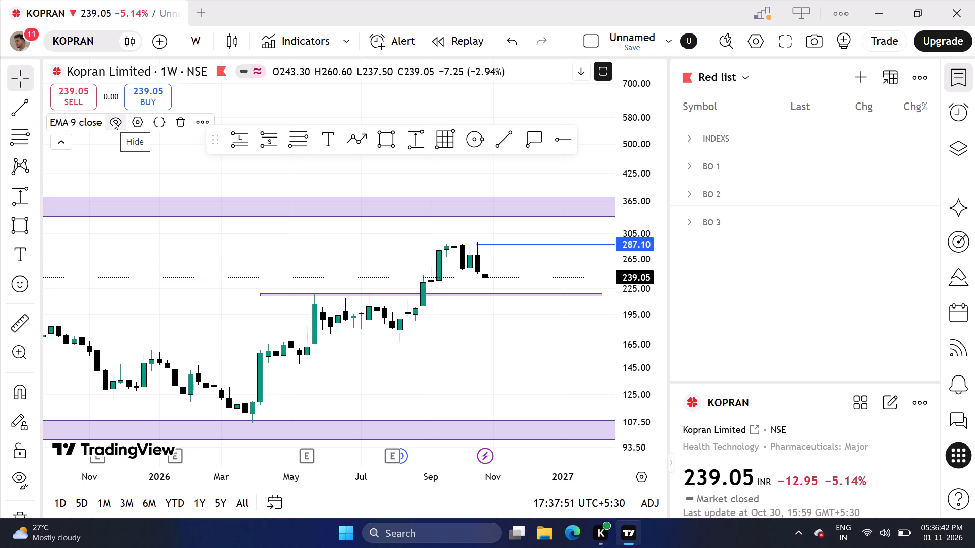
{"action": "left_click", "coordinate": [113, 121]}
{"action": "double_click", "coordinate": [113, 121]}
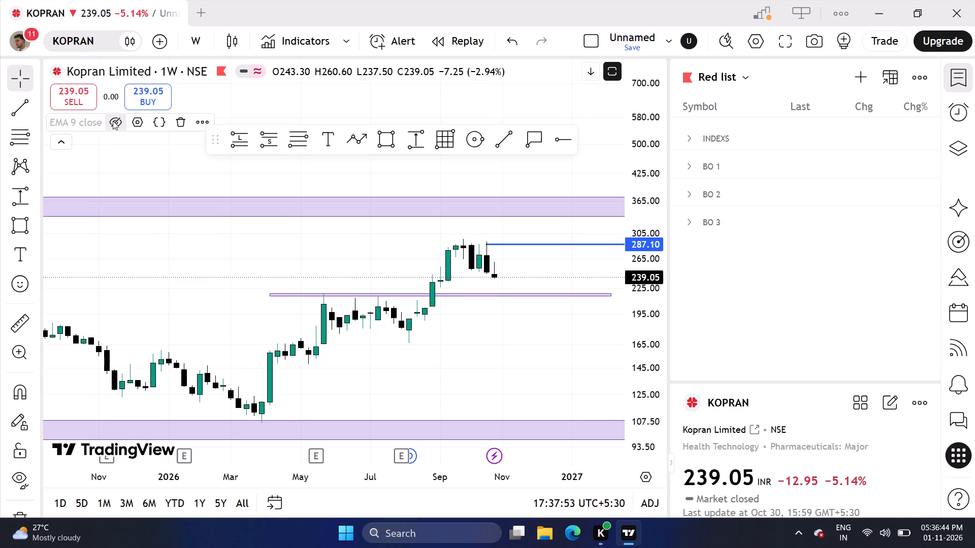
{"action": "left_click", "coordinate": [113, 121]}
{"action": "left_click", "coordinate": [139, 121]}
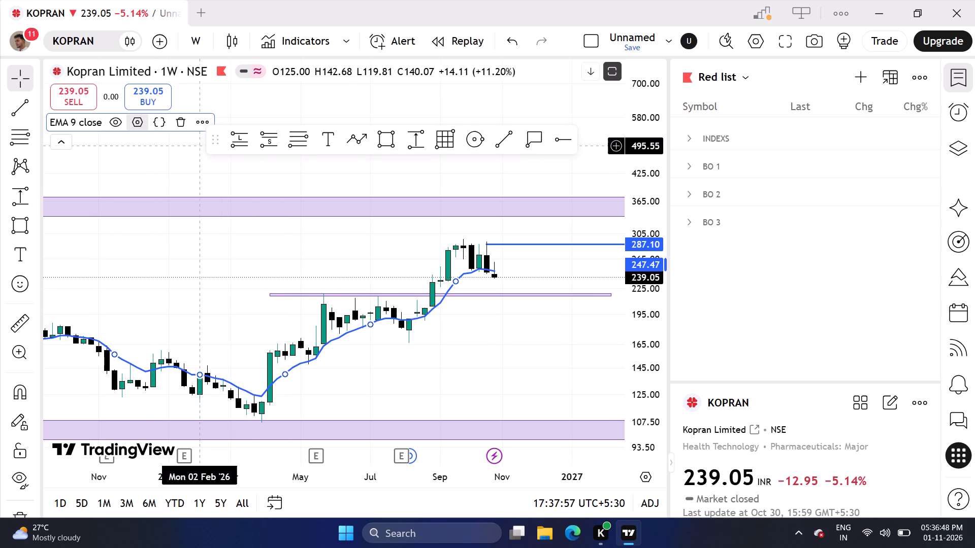
Move the floating set of favourite drawing tools up, clear of the EMA indicator's controls.
{"action": "left_click_drag", "start_coordinate": [219, 145], "coordinate": [232, 97]}
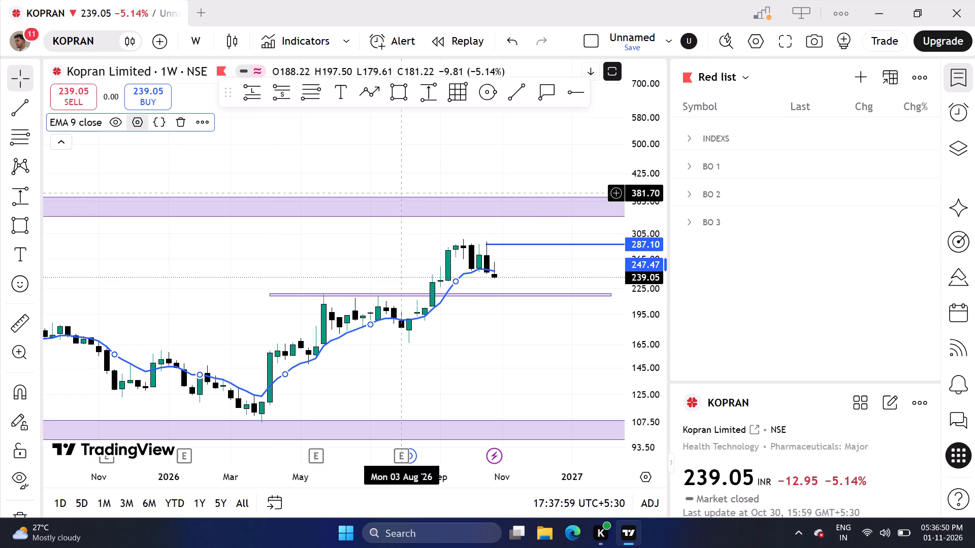
{"action": "left_click", "coordinate": [559, 340]}
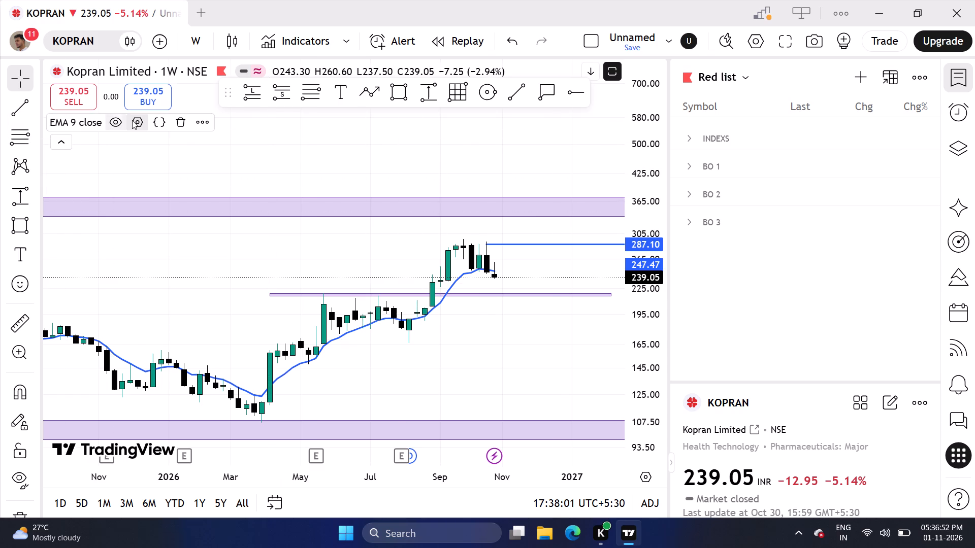
Set the EMA indicator's length to 15.
{"action": "left_click", "coordinate": [132, 120]}
{"action": "triple_click", "coordinate": [136, 120]}
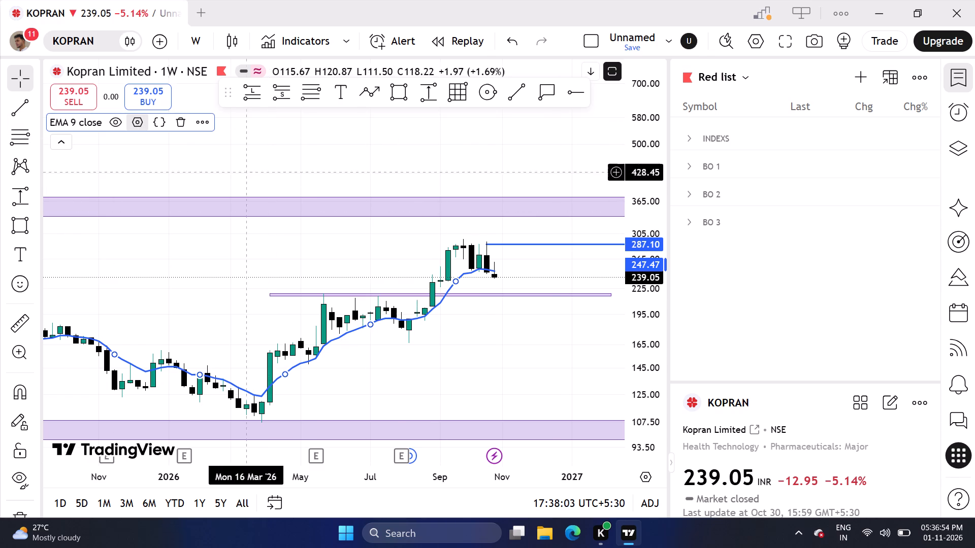
{"action": "scroll", "coordinate": [651, 413], "scroll_direction": "up", "scroll_amount": 6}
{"action": "scroll", "coordinate": [541, 424], "scroll_direction": "up", "scroll_amount": 2}
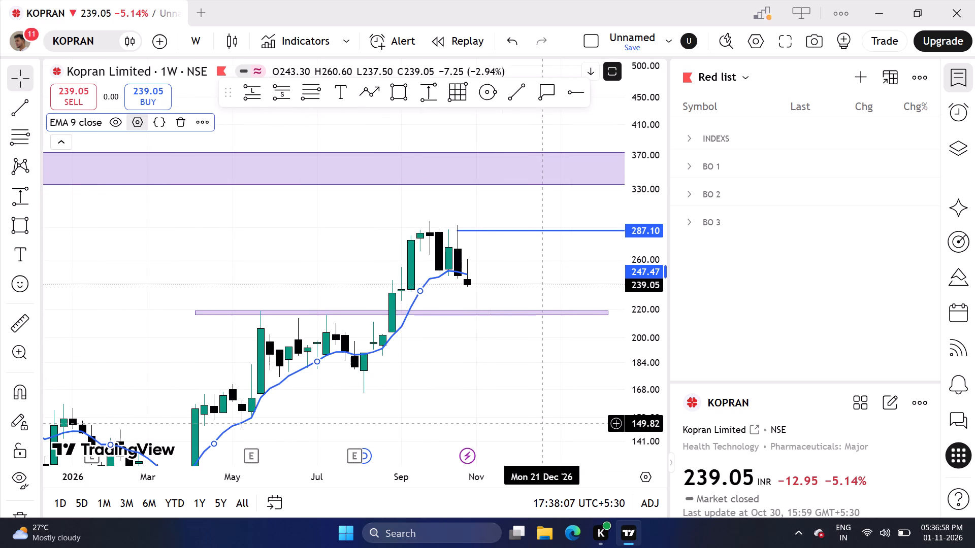
{"action": "scroll", "coordinate": [541, 424], "scroll_direction": "up", "scroll_amount": 1}
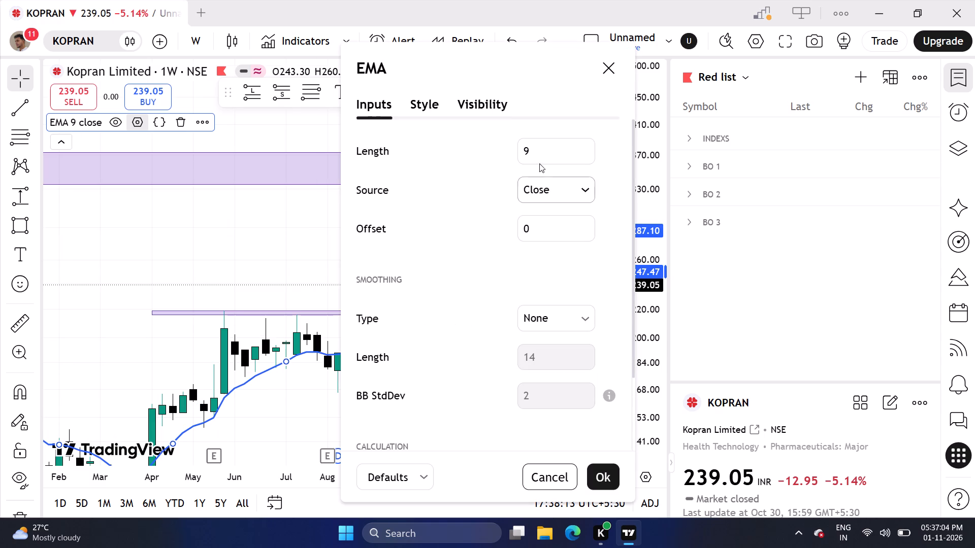
{"action": "left_click", "coordinate": [586, 146]}
{"action": "triple_click", "coordinate": [586, 146]}
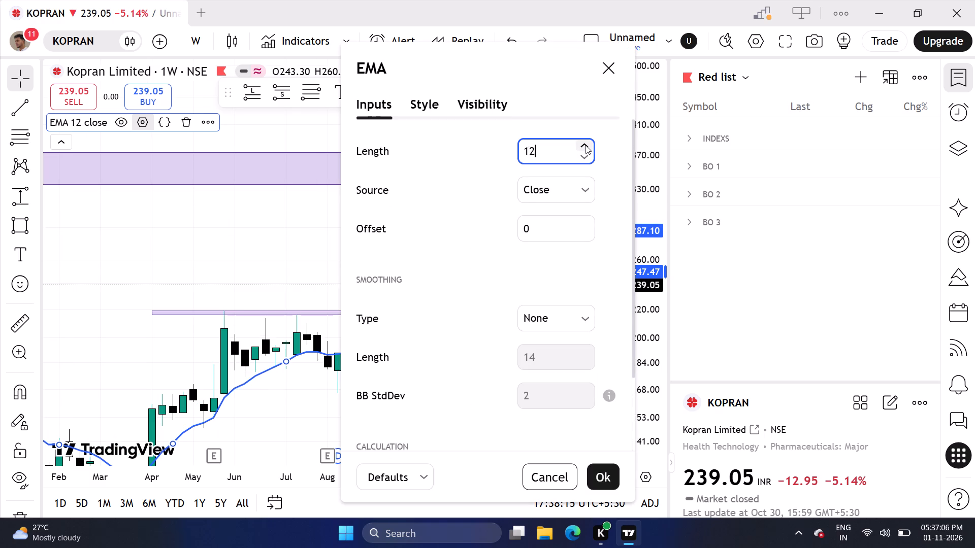
{"action": "double_click", "coordinate": [586, 145]}
{"action": "left_click", "coordinate": [594, 473]}
{"action": "left_click", "coordinate": [544, 400]}
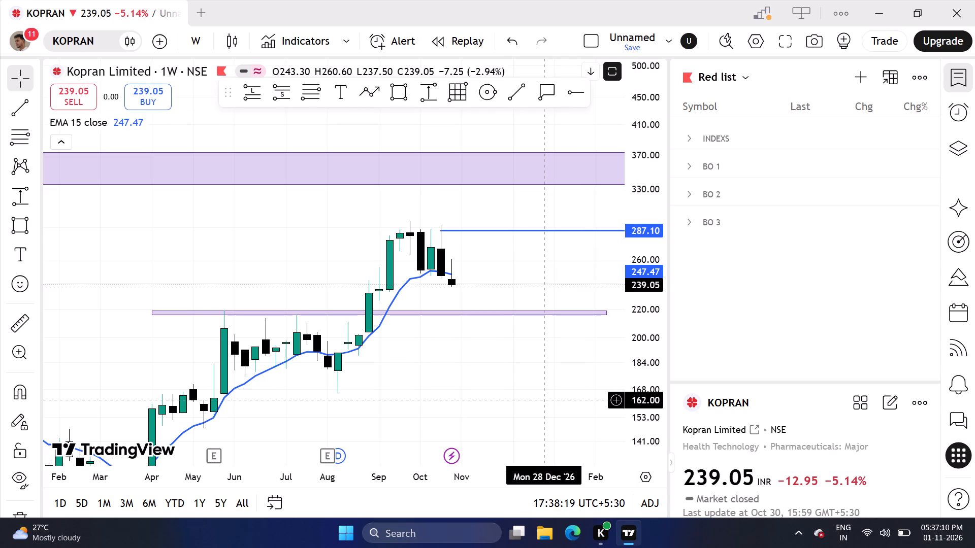
Examine the recent weekly candles against the EMA 15 line, and hide the indicator.
{"action": "scroll", "coordinate": [674, 347], "scroll_direction": "up", "scroll_amount": 8}
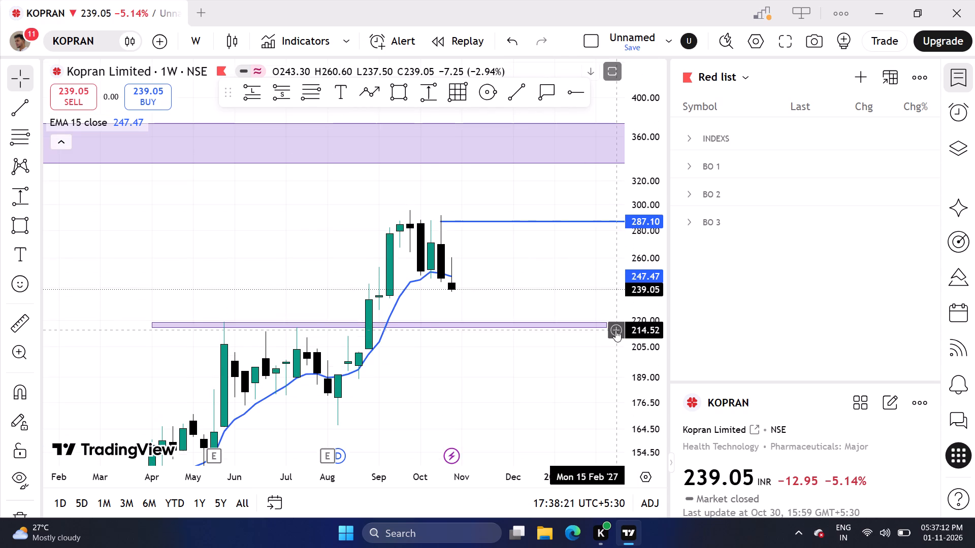
{"action": "scroll", "coordinate": [527, 440], "scroll_direction": "up", "scroll_amount": 2}
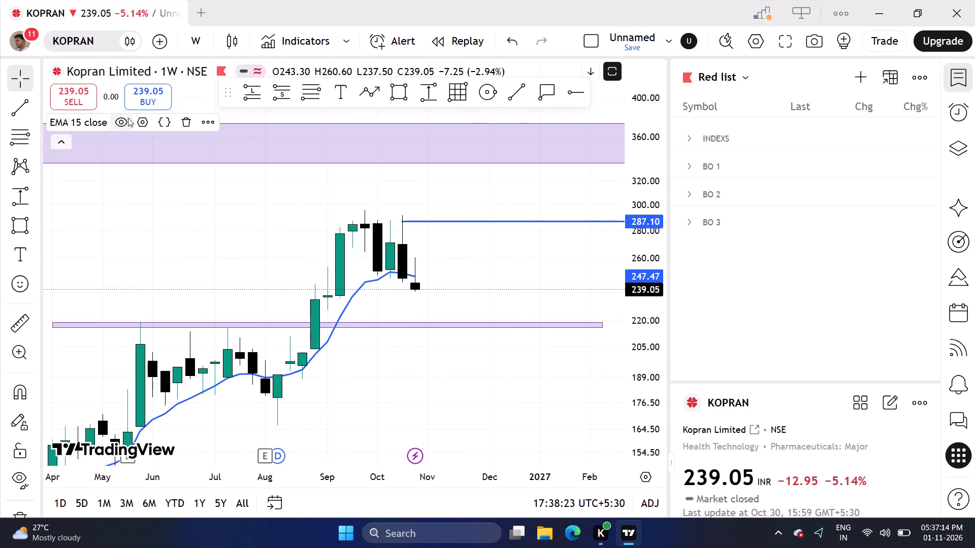
{"action": "double_click", "coordinate": [125, 118]}
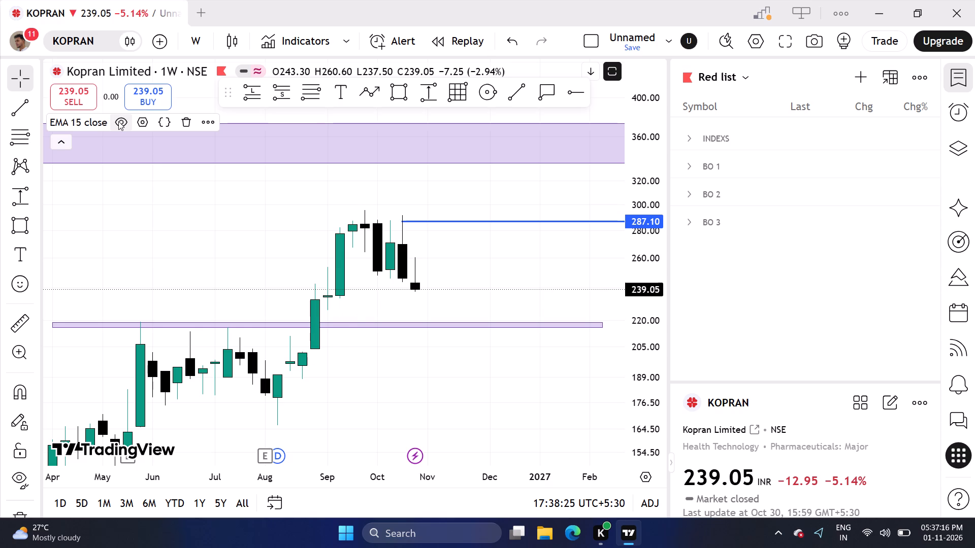
{"action": "left_click", "coordinate": [118, 121]}
Switch the KOPRAN chart back to the 1 day interval and bring the September to October candles into view.
{"action": "left_click", "coordinate": [196, 34]}
{"action": "scroll", "coordinate": [226, 242], "scroll_direction": "down", "scroll_amount": 5}
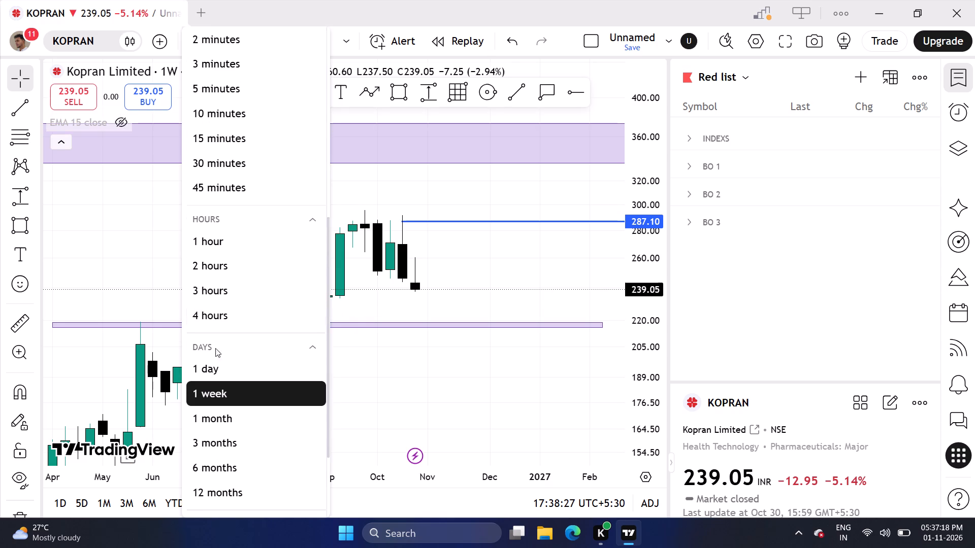
{"action": "left_click", "coordinate": [218, 381]}
{"action": "left_click", "coordinate": [217, 373]}
{"action": "left_click", "coordinate": [185, 39]}
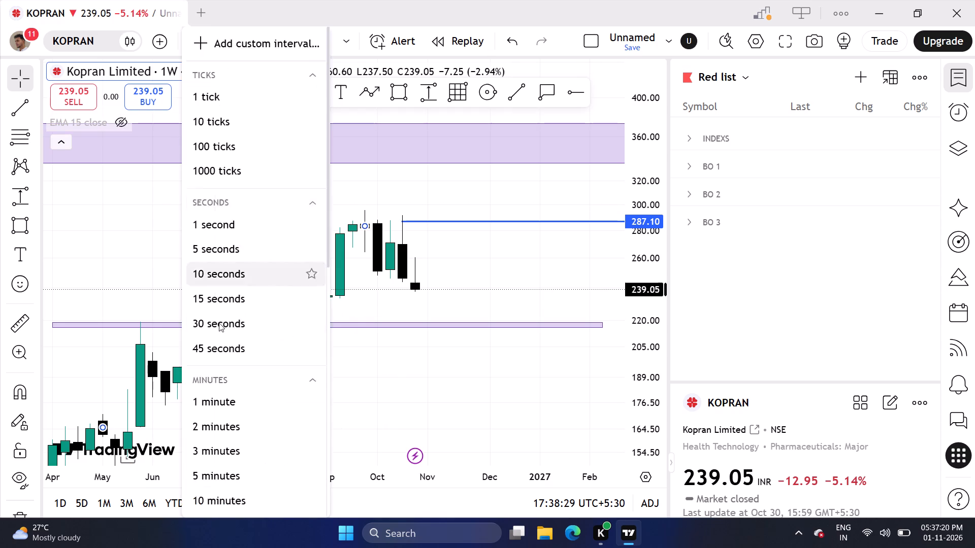
{"action": "scroll", "coordinate": [219, 327], "scroll_direction": "down", "scroll_amount": 6}
{"action": "left_click", "coordinate": [217, 294]}
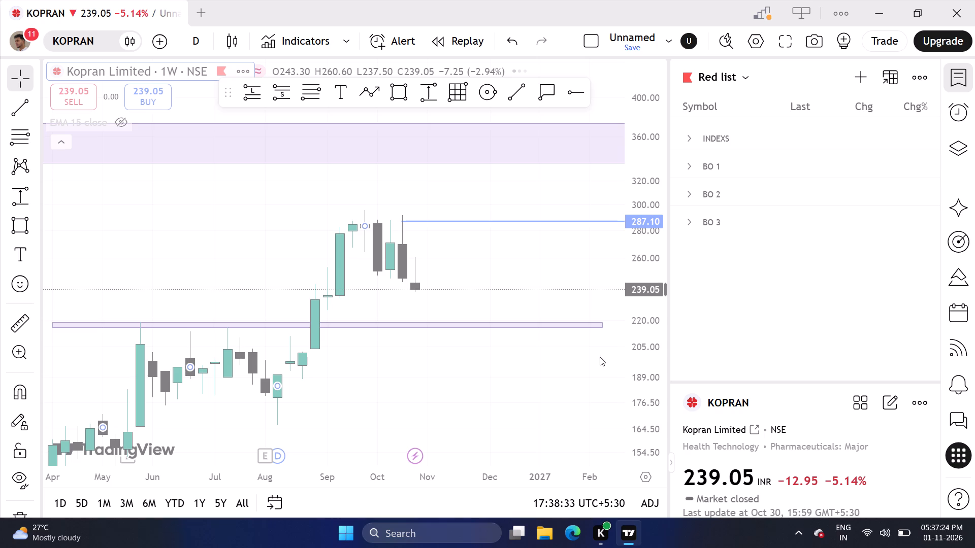
{"action": "scroll", "coordinate": [420, 332], "scroll_direction": "down", "scroll_amount": 6}
{"action": "scroll", "coordinate": [588, 368], "scroll_direction": "up", "scroll_amount": 5}
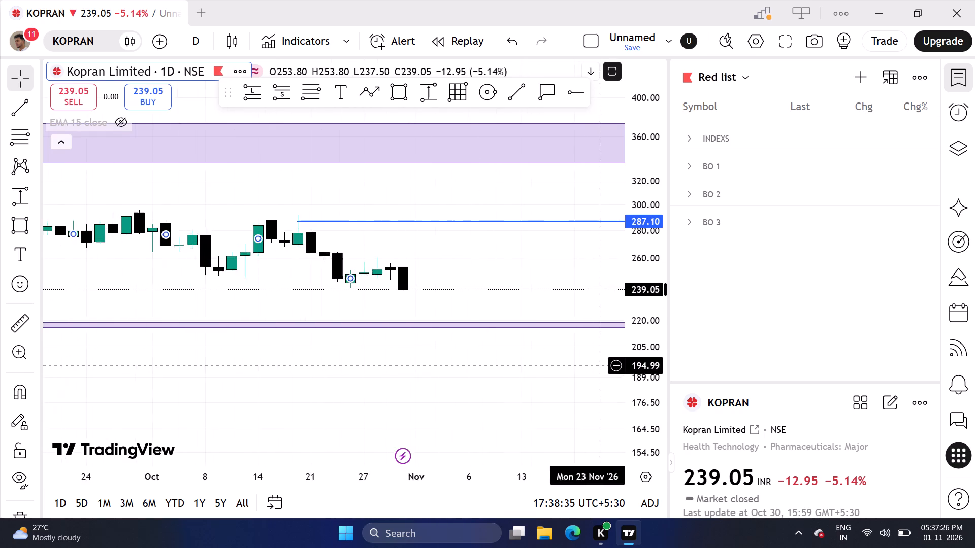
{"action": "scroll", "coordinate": [528, 356], "scroll_direction": "down", "scroll_amount": 5}
{"action": "scroll", "coordinate": [632, 371], "scroll_direction": "up", "scroll_amount": 4}
{"action": "left_click", "coordinate": [511, 384]}
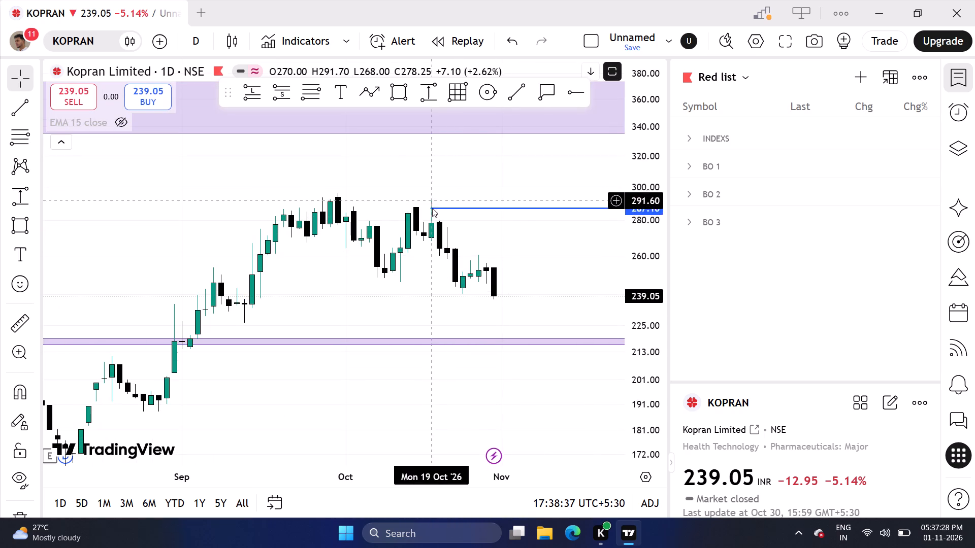
Delete the blue 287.10 horizontal line that starts at the mid-October high on the KOPRAN daily chart.
{"action": "left_click_drag", "start_coordinate": [433, 209], "coordinate": [319, 193]}
{"action": "left_click", "coordinate": [656, 82]}
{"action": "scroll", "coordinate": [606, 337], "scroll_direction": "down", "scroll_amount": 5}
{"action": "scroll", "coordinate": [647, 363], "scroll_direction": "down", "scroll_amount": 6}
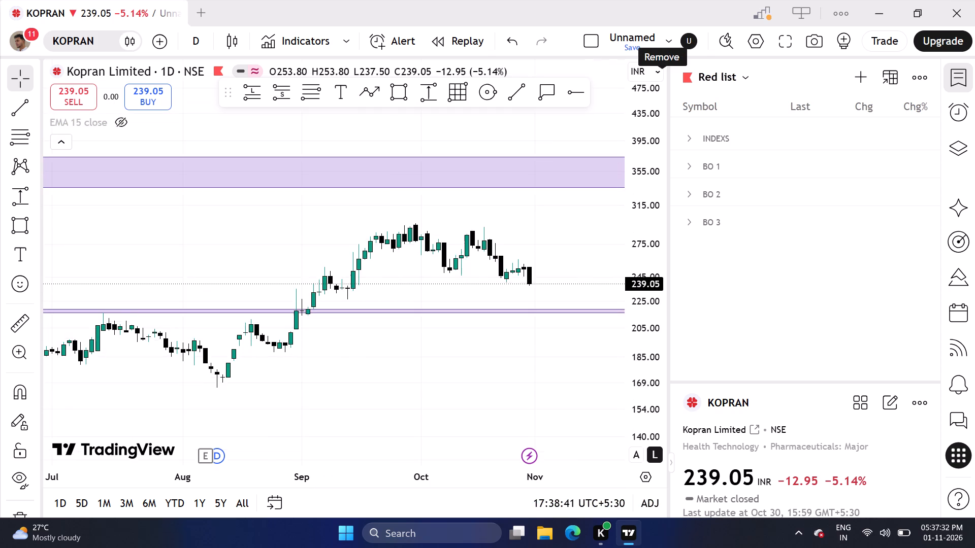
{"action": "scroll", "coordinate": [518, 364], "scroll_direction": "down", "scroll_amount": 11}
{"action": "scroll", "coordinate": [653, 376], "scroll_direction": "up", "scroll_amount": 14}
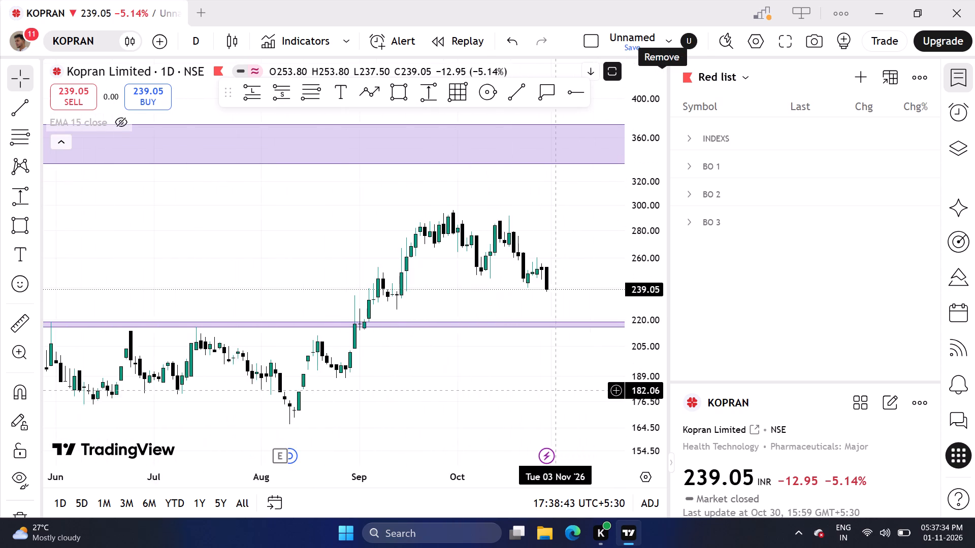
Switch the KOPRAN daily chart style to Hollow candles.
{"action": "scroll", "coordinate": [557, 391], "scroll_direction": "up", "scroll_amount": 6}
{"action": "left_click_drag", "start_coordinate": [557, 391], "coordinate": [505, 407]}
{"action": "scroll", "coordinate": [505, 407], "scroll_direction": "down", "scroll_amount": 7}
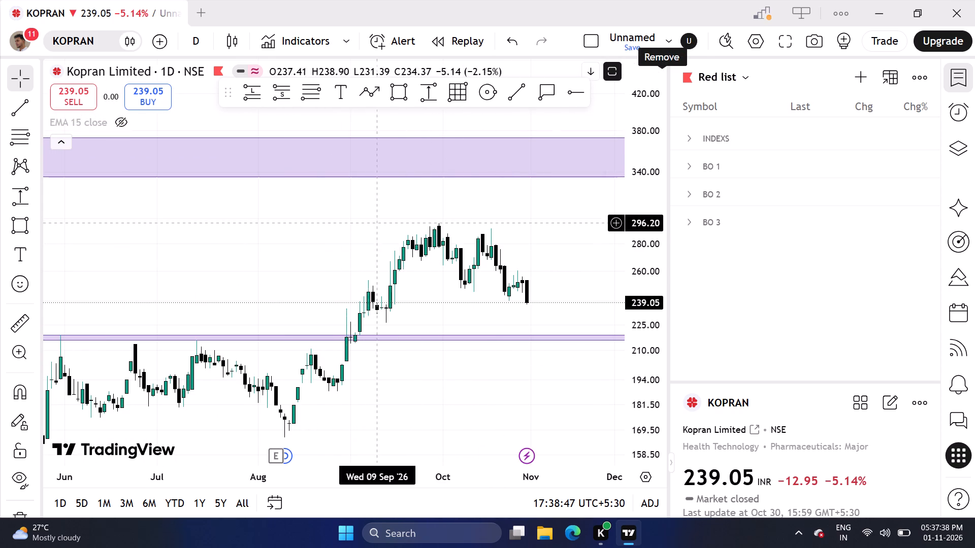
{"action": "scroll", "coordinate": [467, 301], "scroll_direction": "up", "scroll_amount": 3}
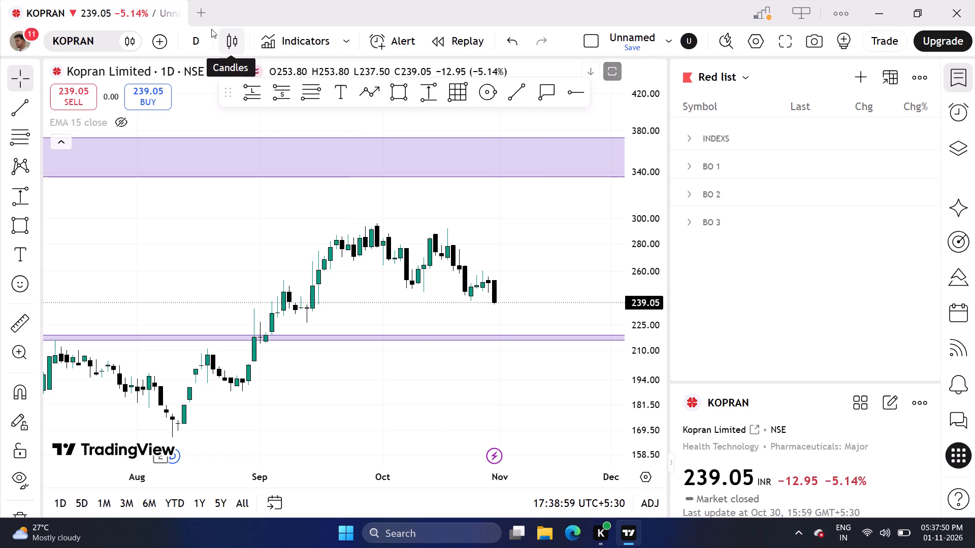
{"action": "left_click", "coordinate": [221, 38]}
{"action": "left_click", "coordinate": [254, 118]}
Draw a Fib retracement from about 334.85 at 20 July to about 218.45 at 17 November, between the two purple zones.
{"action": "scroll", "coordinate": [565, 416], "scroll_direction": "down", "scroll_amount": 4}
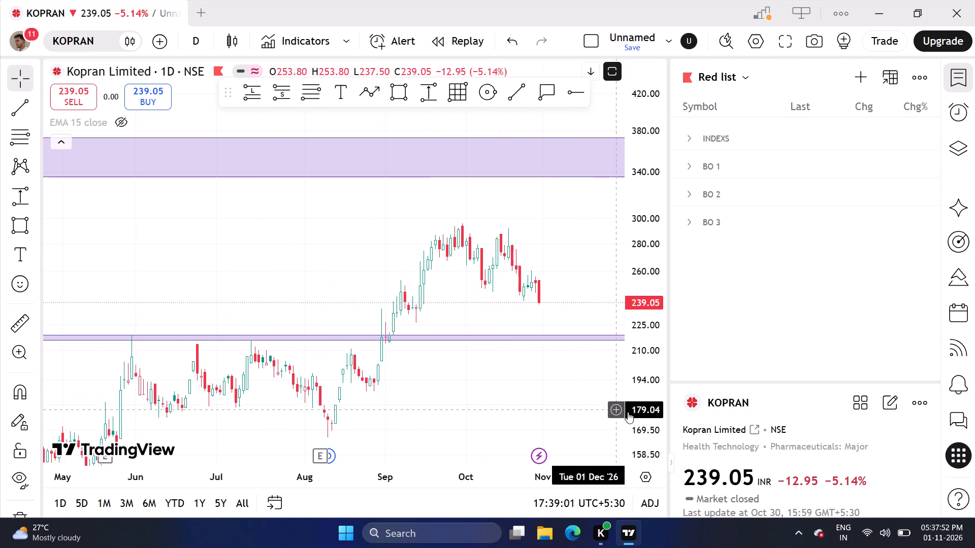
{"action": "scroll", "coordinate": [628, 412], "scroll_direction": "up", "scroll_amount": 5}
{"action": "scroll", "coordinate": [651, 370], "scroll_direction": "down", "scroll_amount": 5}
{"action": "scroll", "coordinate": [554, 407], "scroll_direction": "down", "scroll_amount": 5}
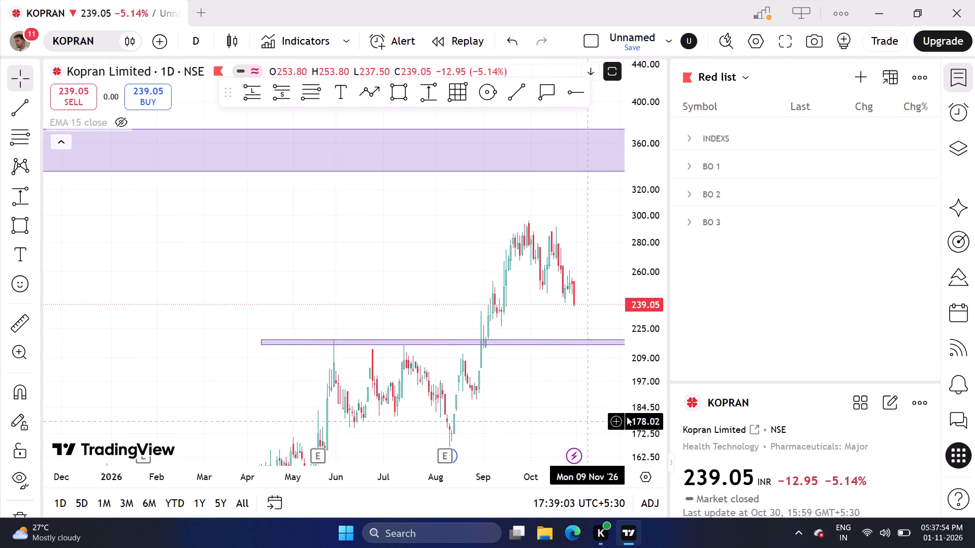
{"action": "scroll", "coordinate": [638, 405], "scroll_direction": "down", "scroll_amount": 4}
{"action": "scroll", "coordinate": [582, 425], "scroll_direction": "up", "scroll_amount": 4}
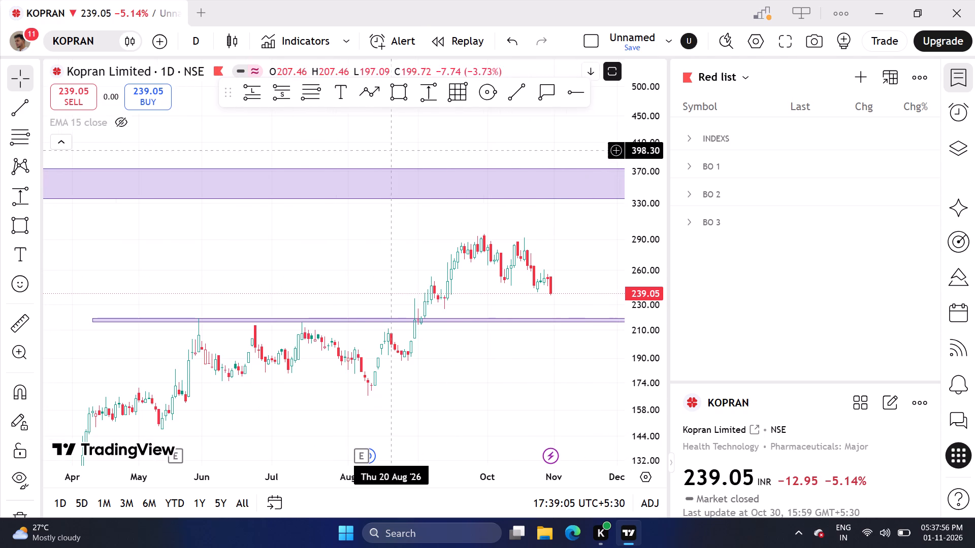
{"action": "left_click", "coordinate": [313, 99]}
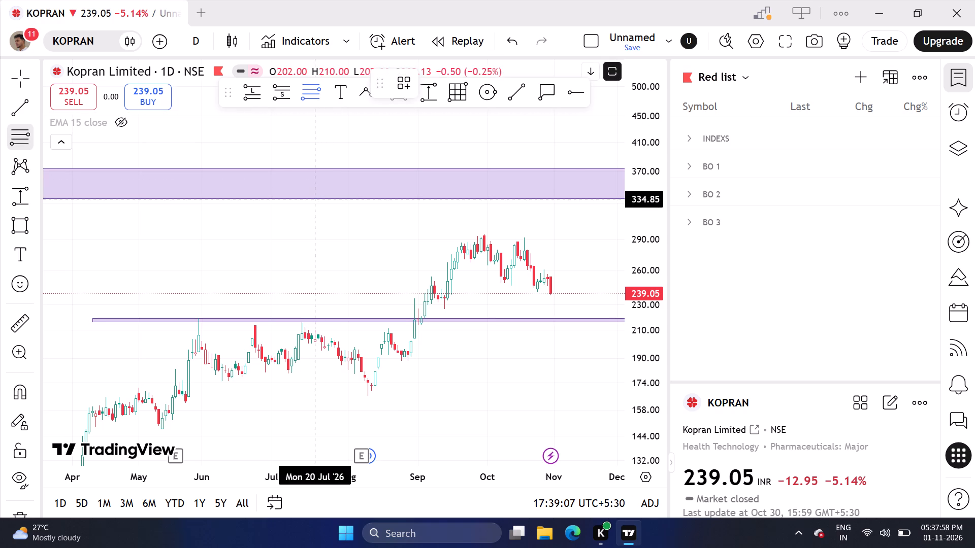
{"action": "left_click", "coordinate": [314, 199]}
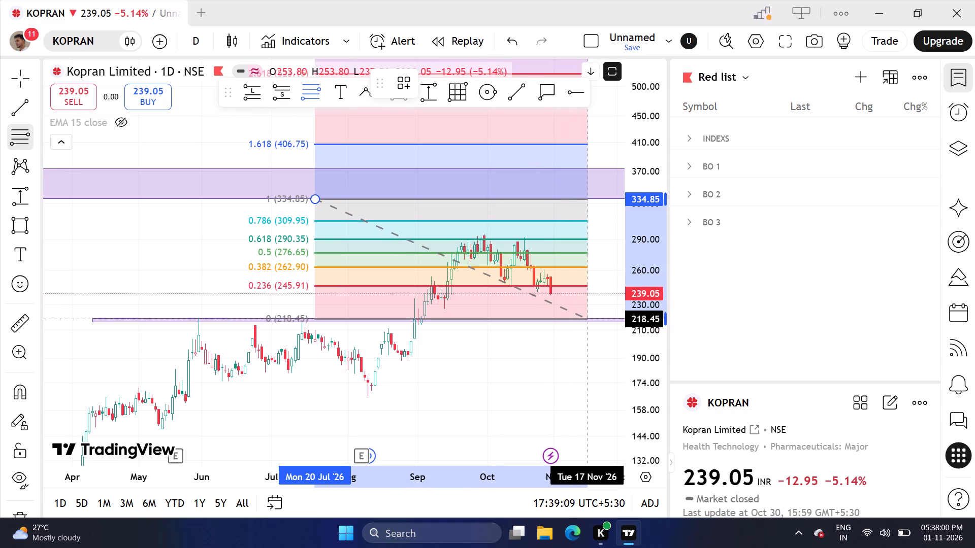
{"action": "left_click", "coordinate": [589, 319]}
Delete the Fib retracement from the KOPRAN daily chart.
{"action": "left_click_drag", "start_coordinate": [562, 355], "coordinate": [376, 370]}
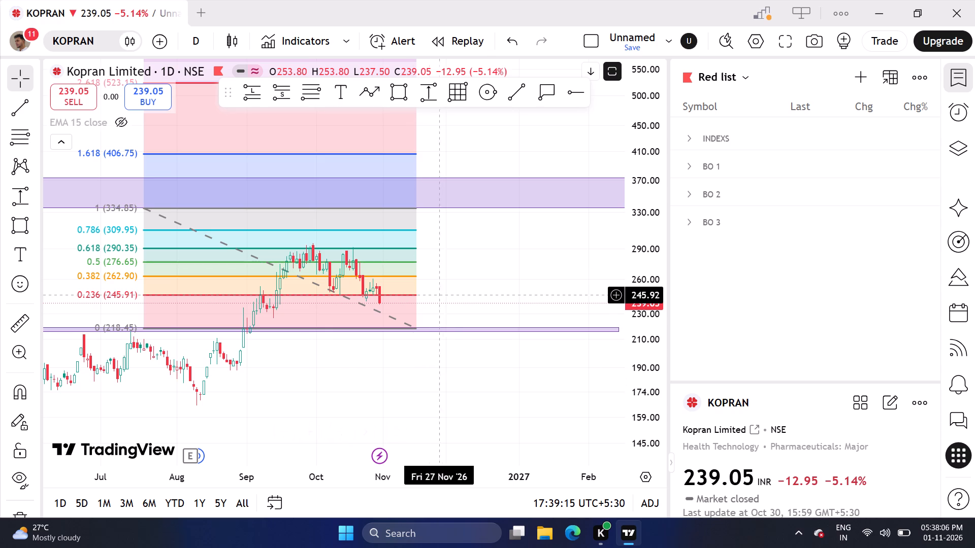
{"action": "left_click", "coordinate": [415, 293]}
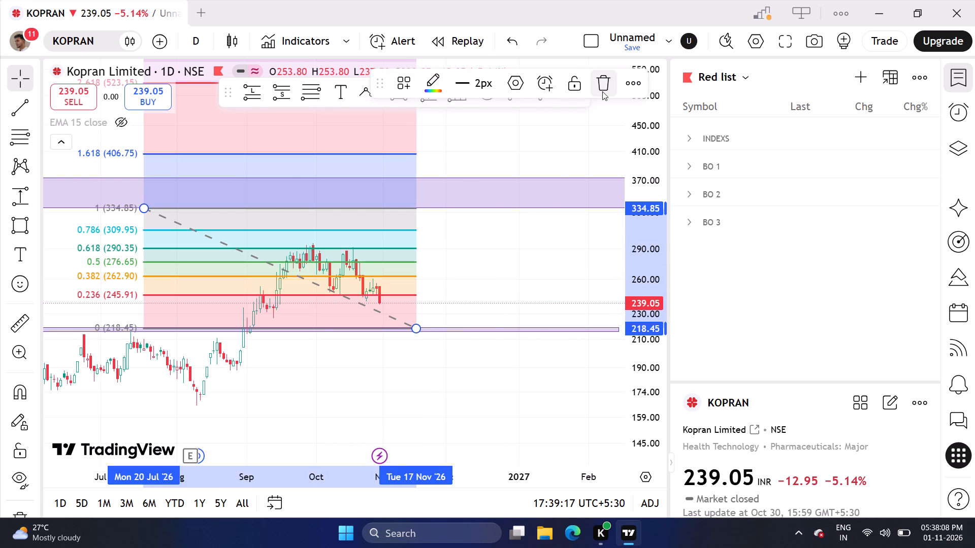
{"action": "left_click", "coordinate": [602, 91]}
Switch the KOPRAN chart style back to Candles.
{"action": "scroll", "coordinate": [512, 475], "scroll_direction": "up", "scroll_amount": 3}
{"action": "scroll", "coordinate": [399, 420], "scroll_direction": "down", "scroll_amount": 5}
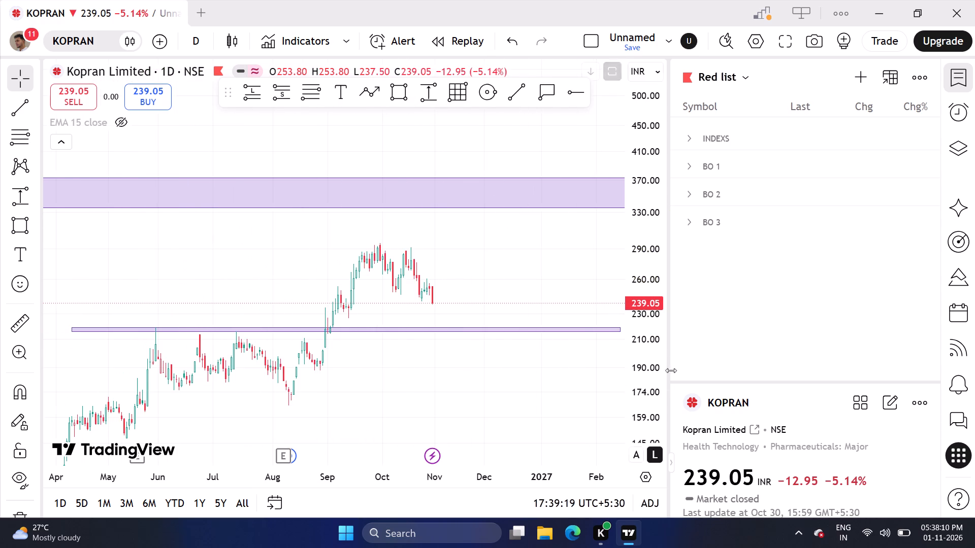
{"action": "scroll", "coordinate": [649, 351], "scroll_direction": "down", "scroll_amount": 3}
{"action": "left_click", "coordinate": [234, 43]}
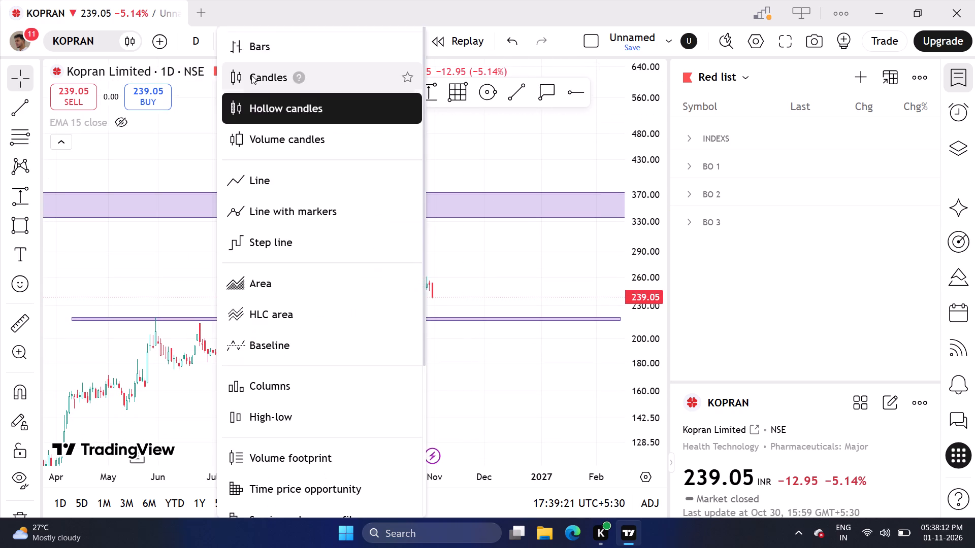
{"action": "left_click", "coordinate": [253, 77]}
Remove BTCUSD from the BO 3 section of the Red list and collapse the section.
{"action": "left_click", "coordinate": [690, 132]}
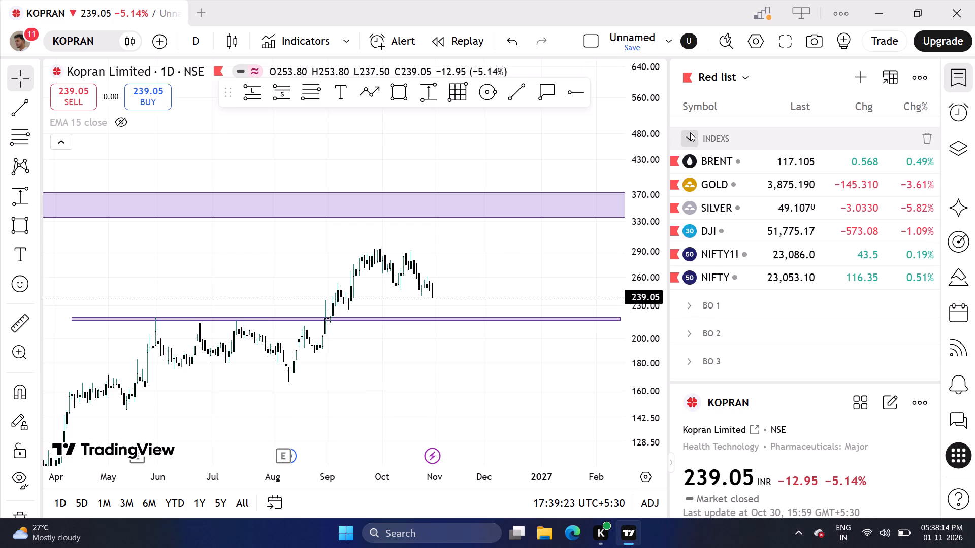
{"action": "left_click", "coordinate": [690, 132]}
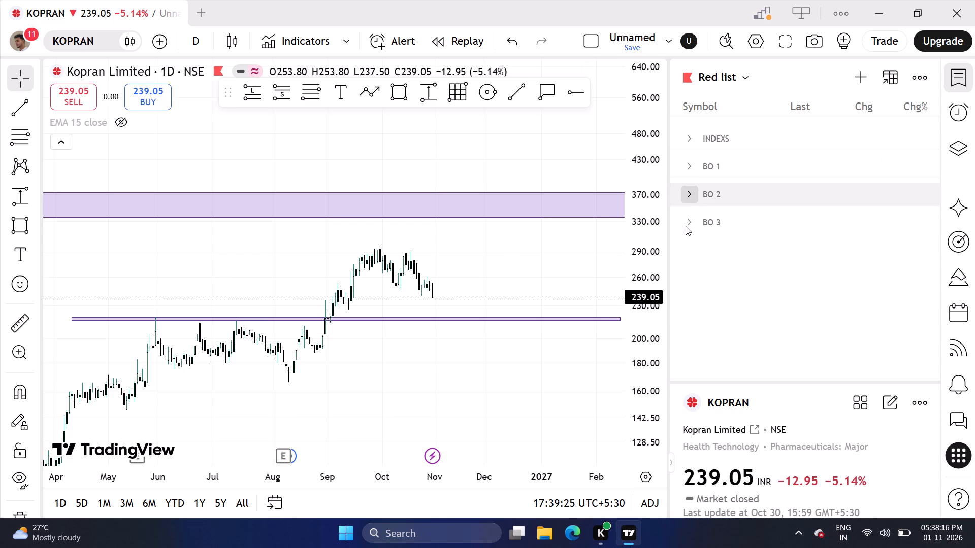
{"action": "left_click", "coordinate": [686, 228]}
{"action": "scroll", "coordinate": [750, 251], "scroll_direction": "down", "scroll_amount": 3}
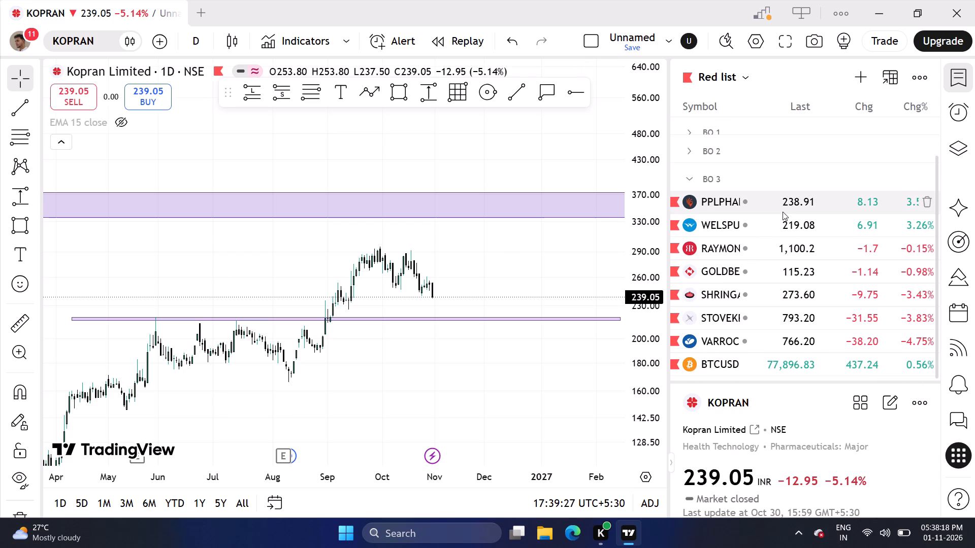
{"action": "left_click", "coordinate": [923, 365]}
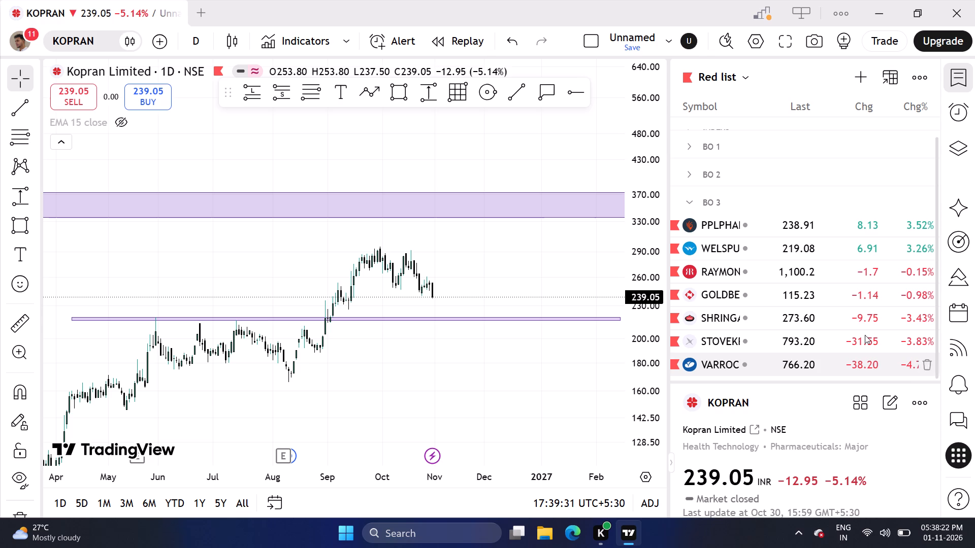
{"action": "scroll", "coordinate": [783, 279], "scroll_direction": "down", "scroll_amount": 4}
{"action": "left_click", "coordinate": [695, 209]}
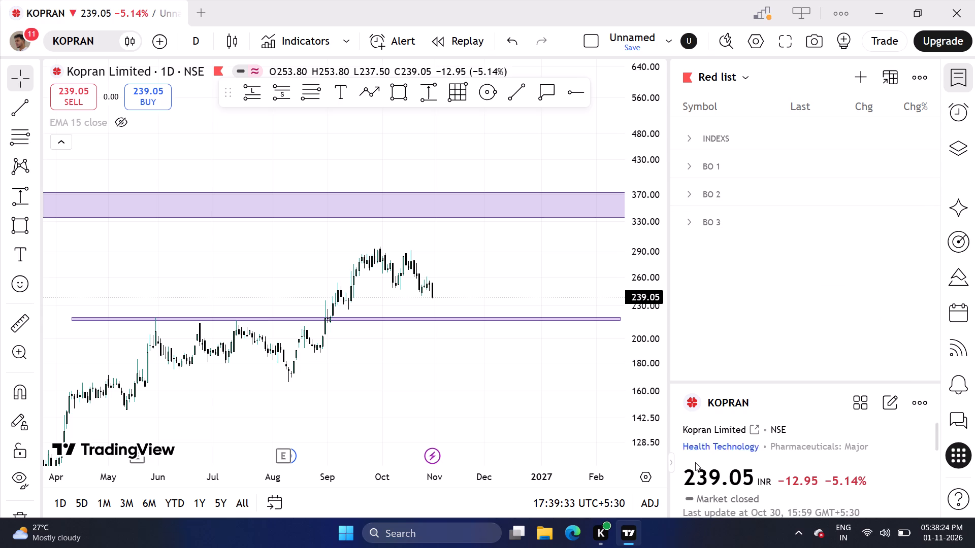